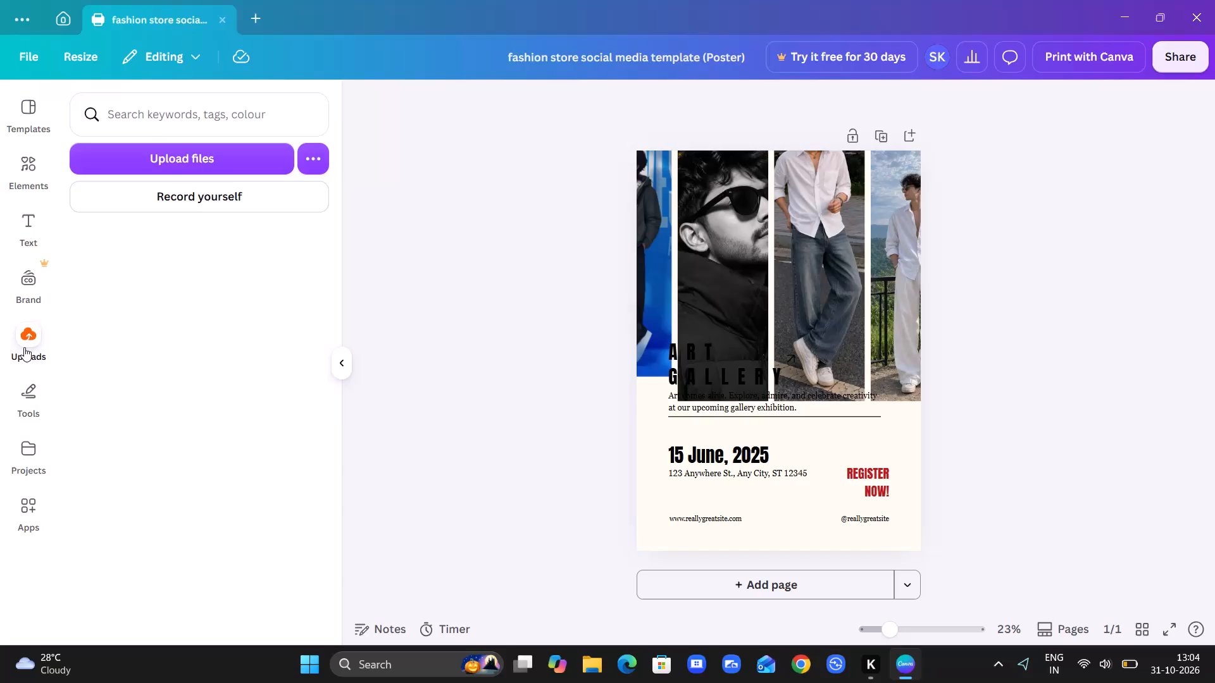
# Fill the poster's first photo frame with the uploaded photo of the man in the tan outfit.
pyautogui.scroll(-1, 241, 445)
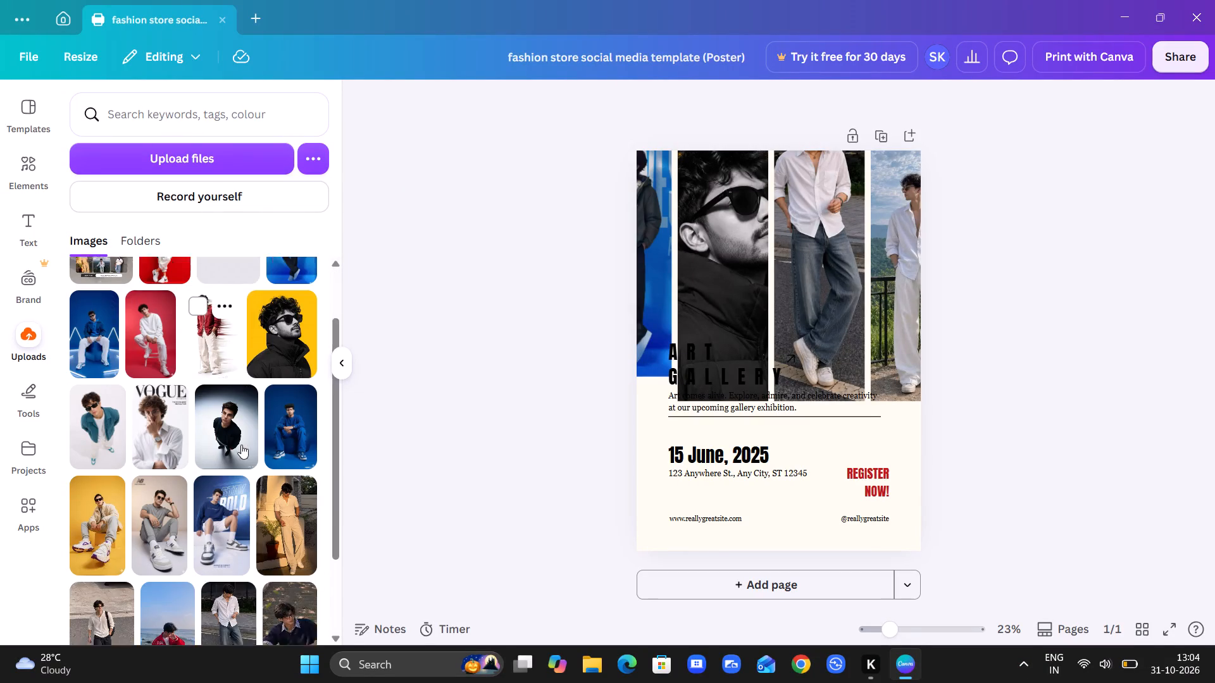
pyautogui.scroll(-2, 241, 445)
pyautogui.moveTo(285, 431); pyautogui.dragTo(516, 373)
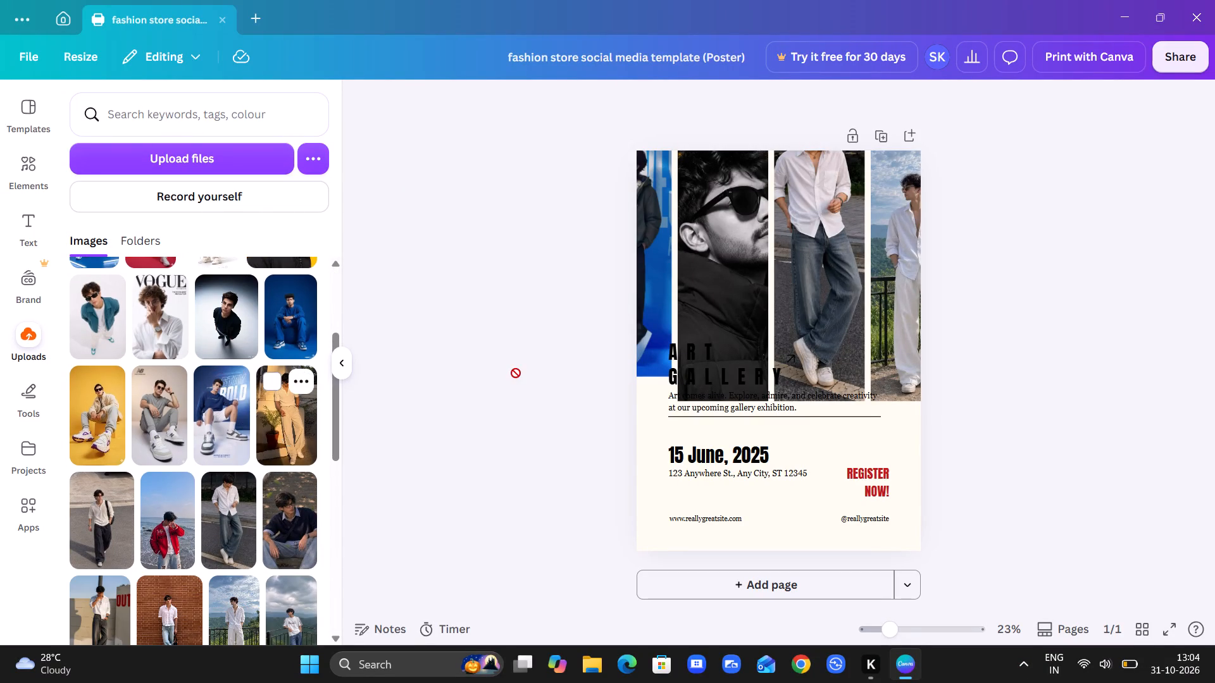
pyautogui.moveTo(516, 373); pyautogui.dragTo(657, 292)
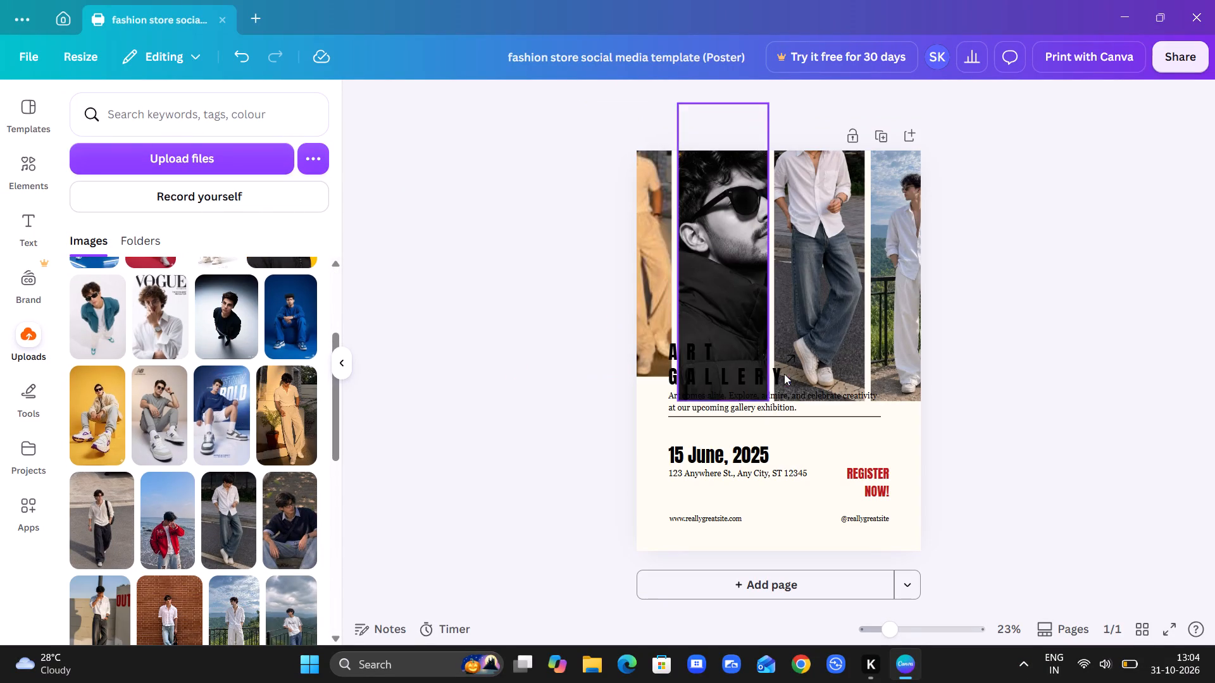
# Scale down the four photo frames together and align them to the top and right edges of the poster.
pyautogui.click(553, 194)
pyautogui.moveTo(553, 194); pyautogui.dragTo(826, 226)
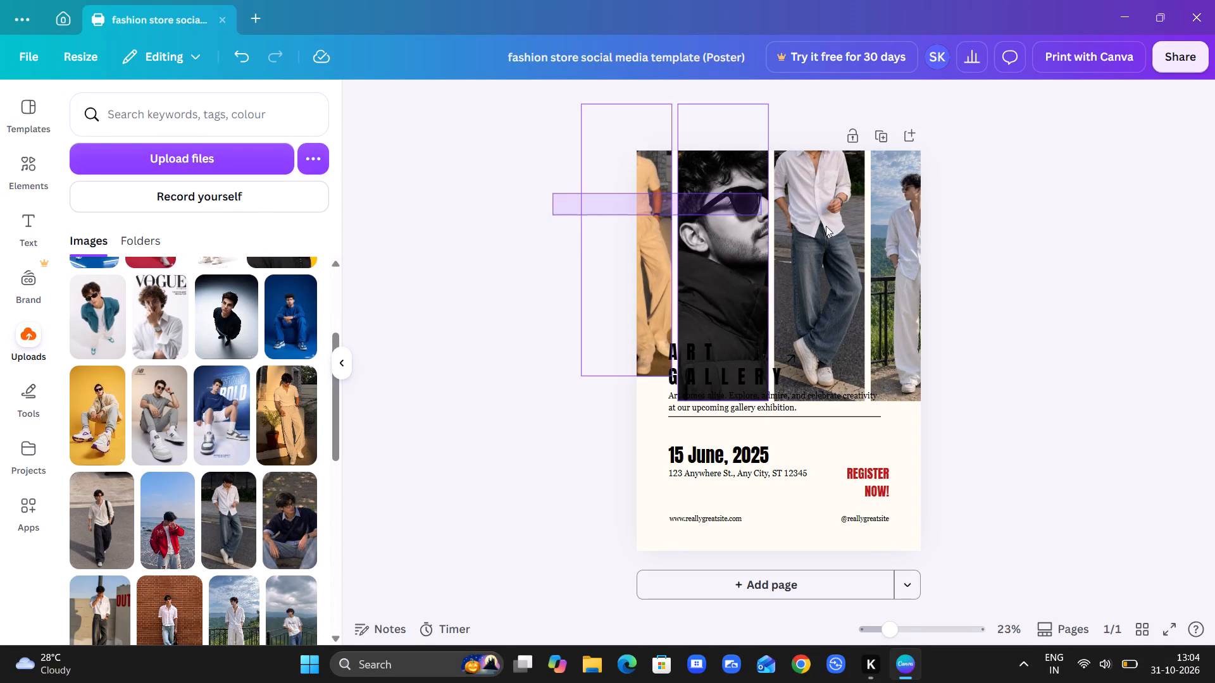
pyautogui.moveTo(826, 226); pyautogui.dragTo(947, 254)
pyautogui.moveTo(576, 106); pyautogui.dragTo(625, 147)
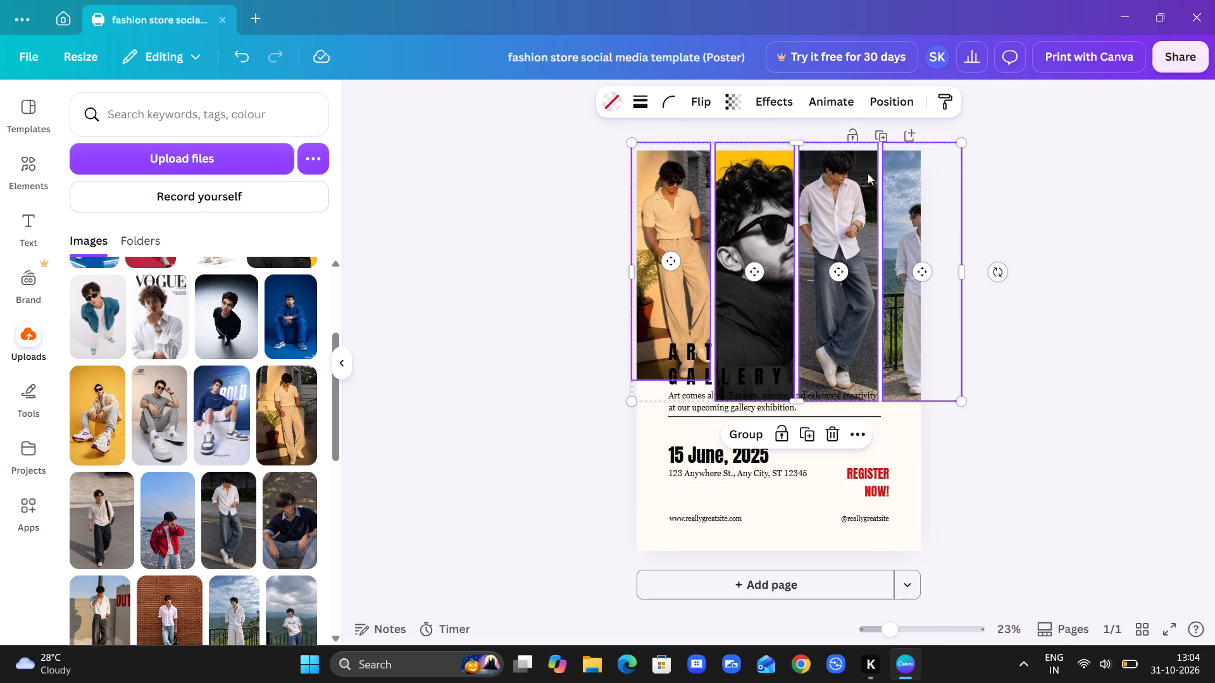
pyautogui.moveTo(961, 145); pyautogui.dragTo(930, 149)
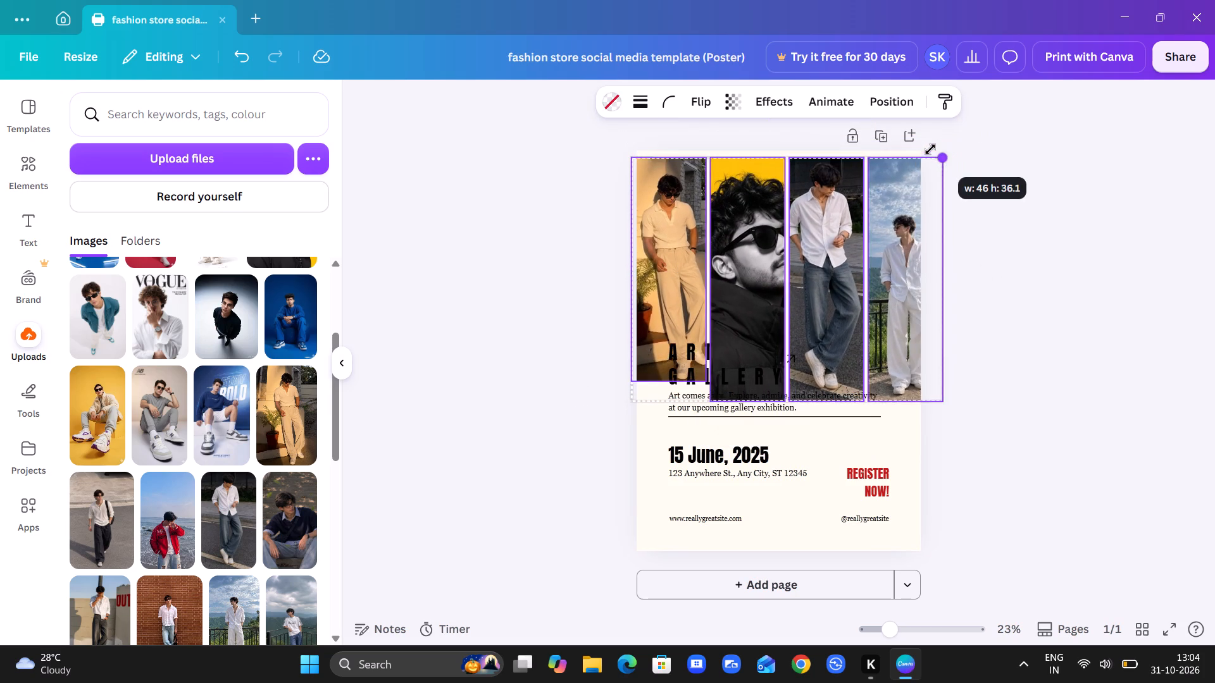
pyautogui.moveTo(930, 149); pyautogui.dragTo(915, 151)
pyautogui.moveTo(836, 204); pyautogui.dragTo(821, 186)
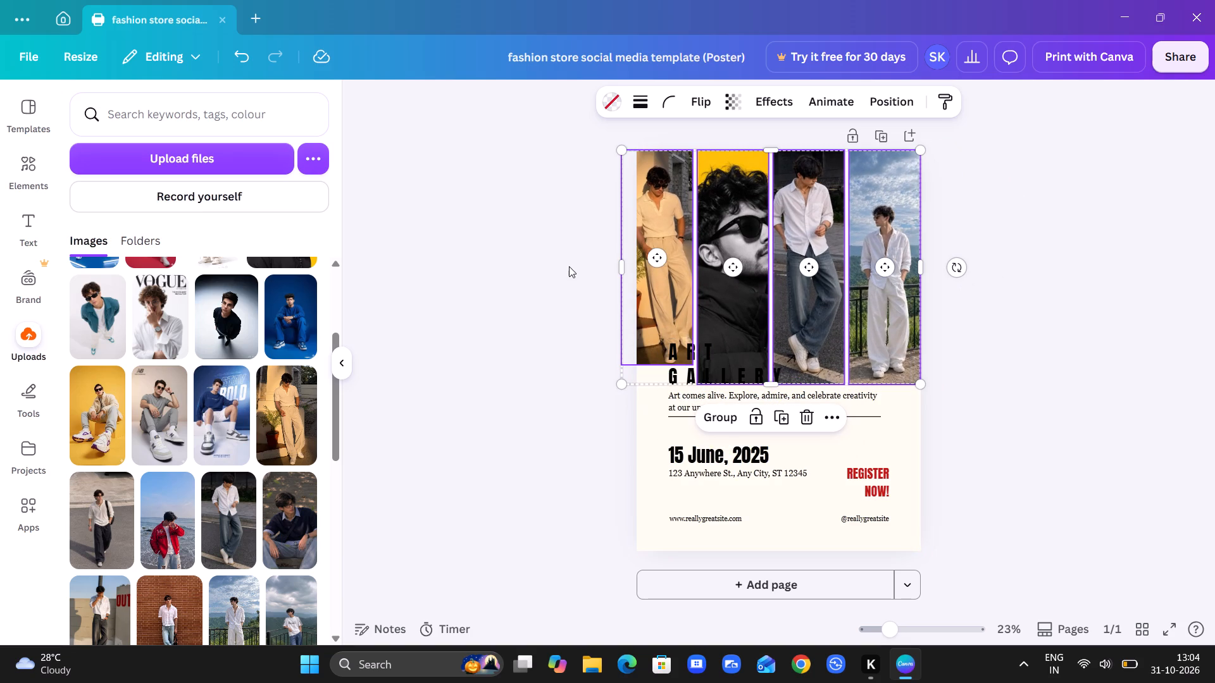
# Replace the photo in the first frame with the uploaded image of the man seated in a blue outfit.
pyautogui.moveTo(285, 328); pyautogui.dragTo(684, 233)
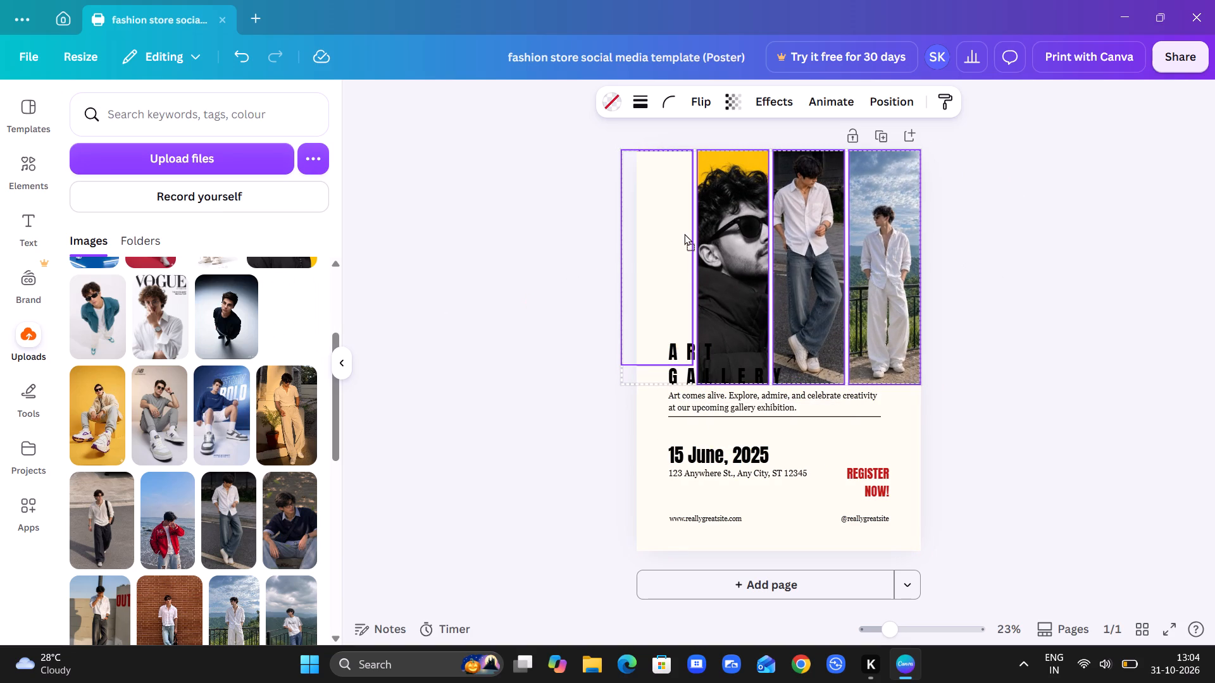
pyautogui.moveTo(684, 233); pyautogui.dragTo(675, 237)
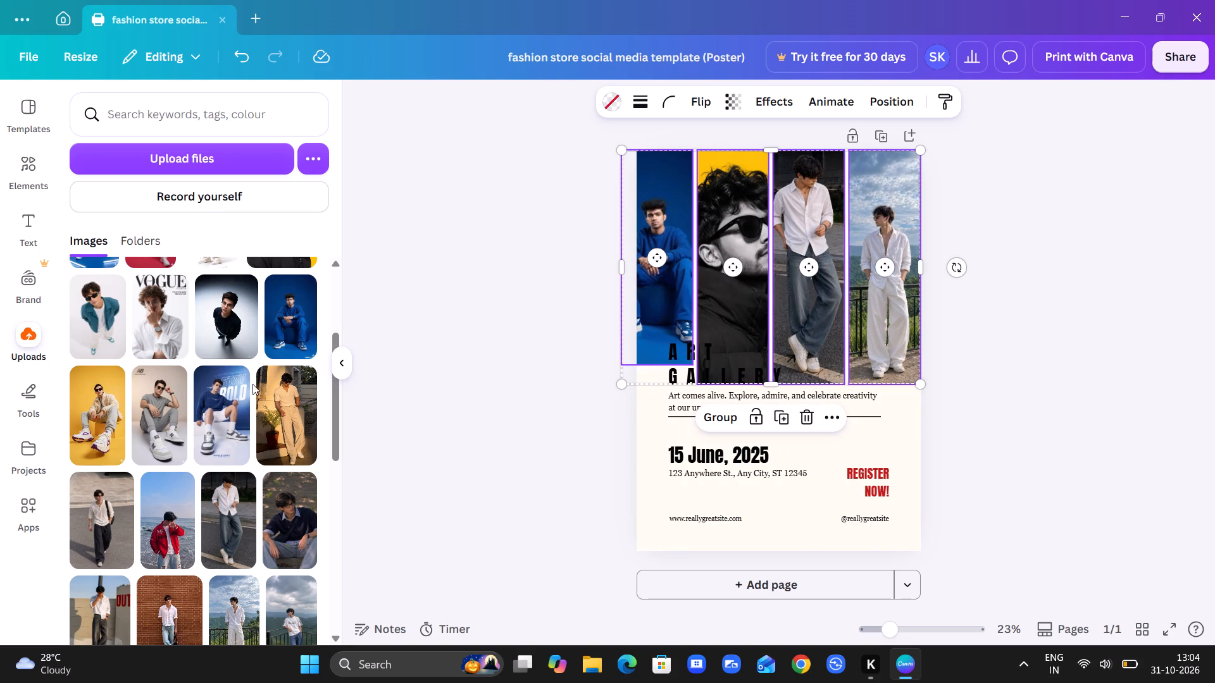
# Fill the second frame with the seated navy-sweater photo lettered BOLD, enlarging and repositioning its crop around the model.
pyautogui.moveTo(235, 405); pyautogui.dragTo(715, 243)
pyautogui.click(715, 243)
pyautogui.doubleClick(715, 243)
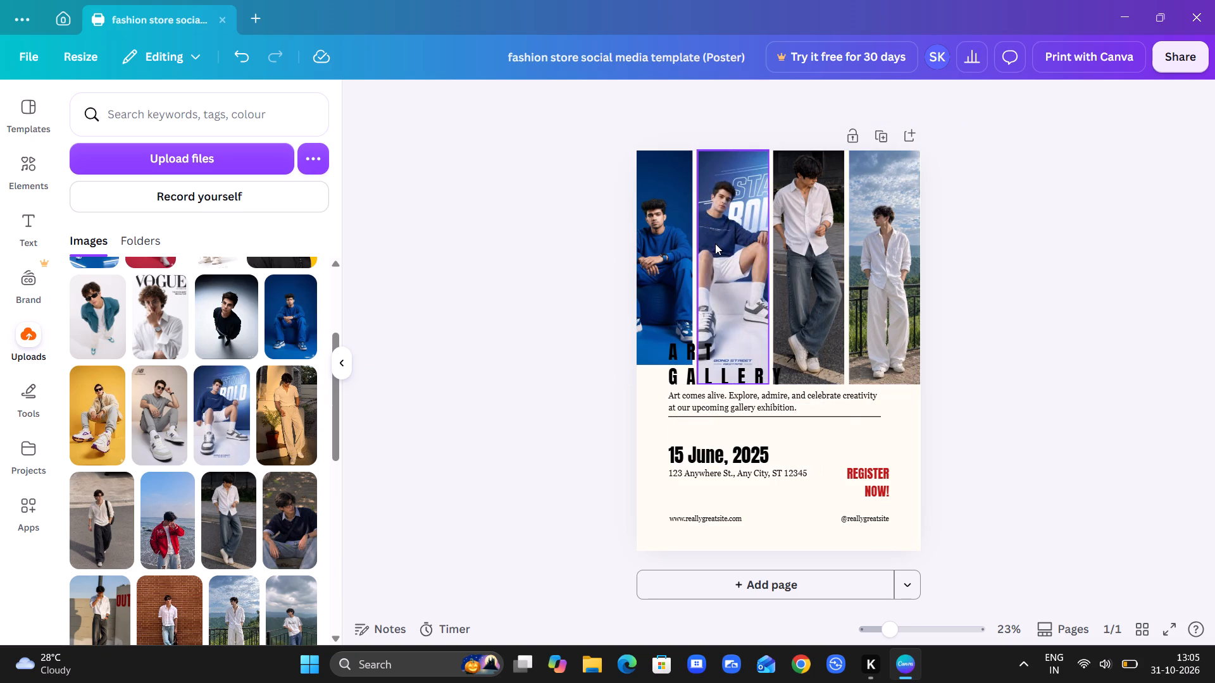
pyautogui.click(709, 224)
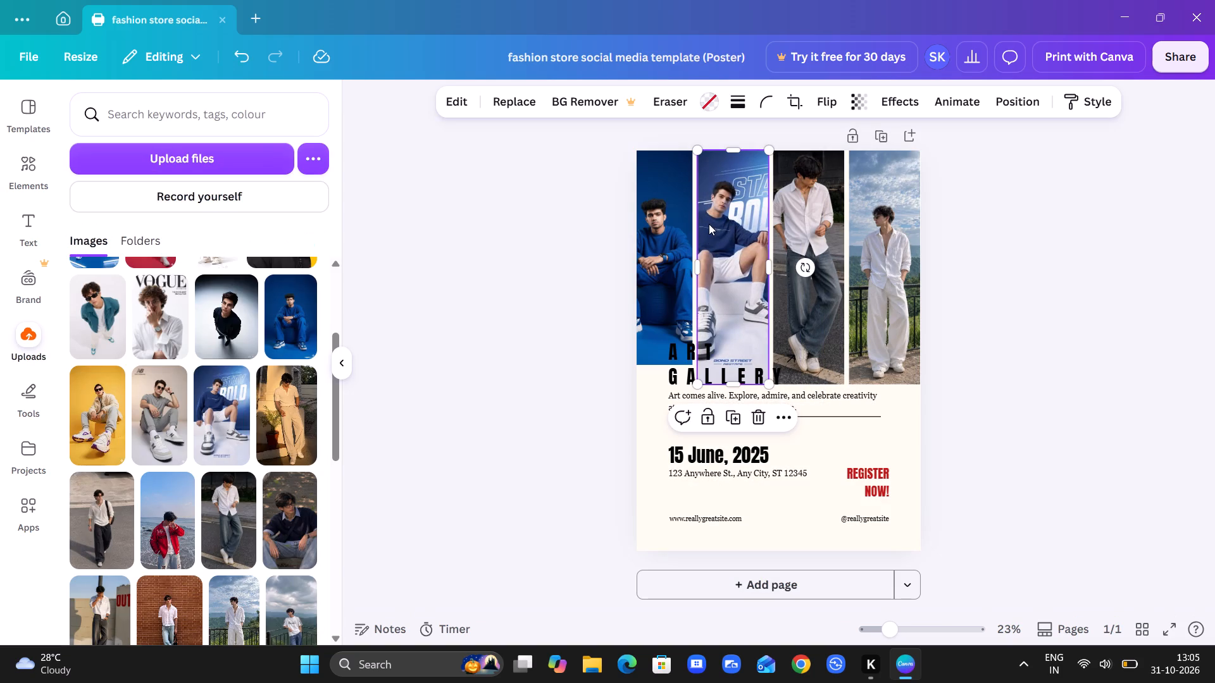
pyautogui.doubleClick(709, 224)
pyautogui.moveTo(668, 152); pyautogui.dragTo(594, 121)
pyautogui.moveTo(728, 186); pyautogui.dragTo(772, 232)
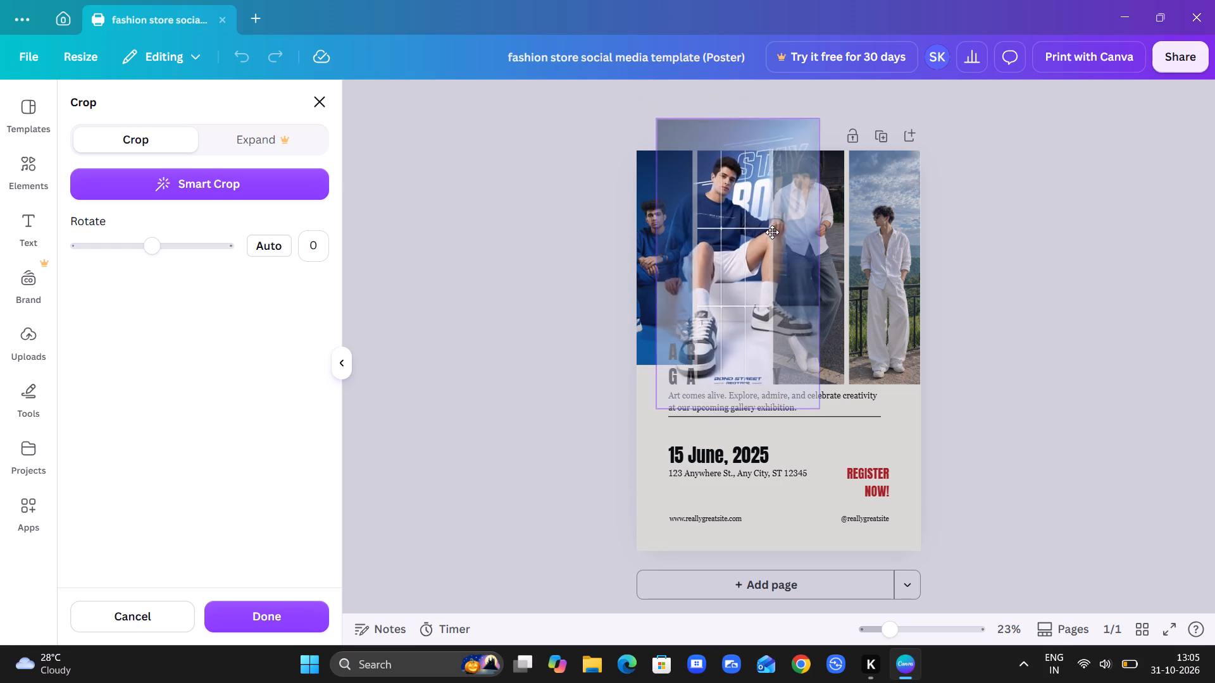
pyautogui.moveTo(772, 232); pyautogui.dragTo(772, 241)
pyautogui.click(599, 239)
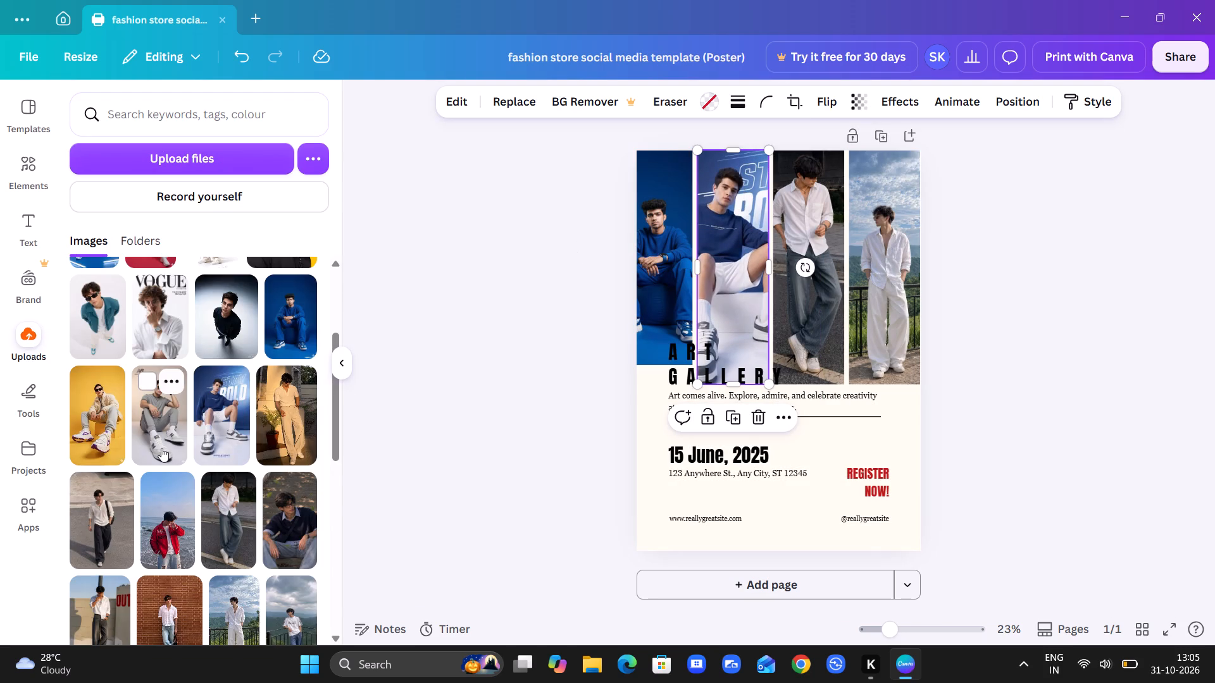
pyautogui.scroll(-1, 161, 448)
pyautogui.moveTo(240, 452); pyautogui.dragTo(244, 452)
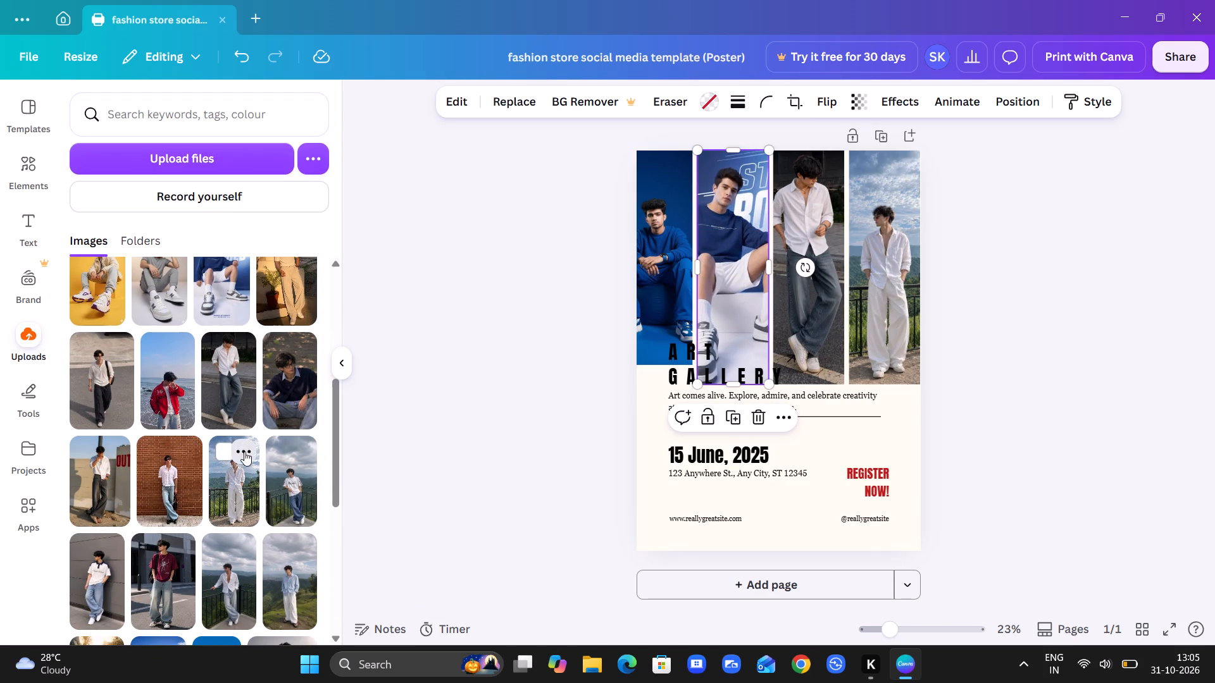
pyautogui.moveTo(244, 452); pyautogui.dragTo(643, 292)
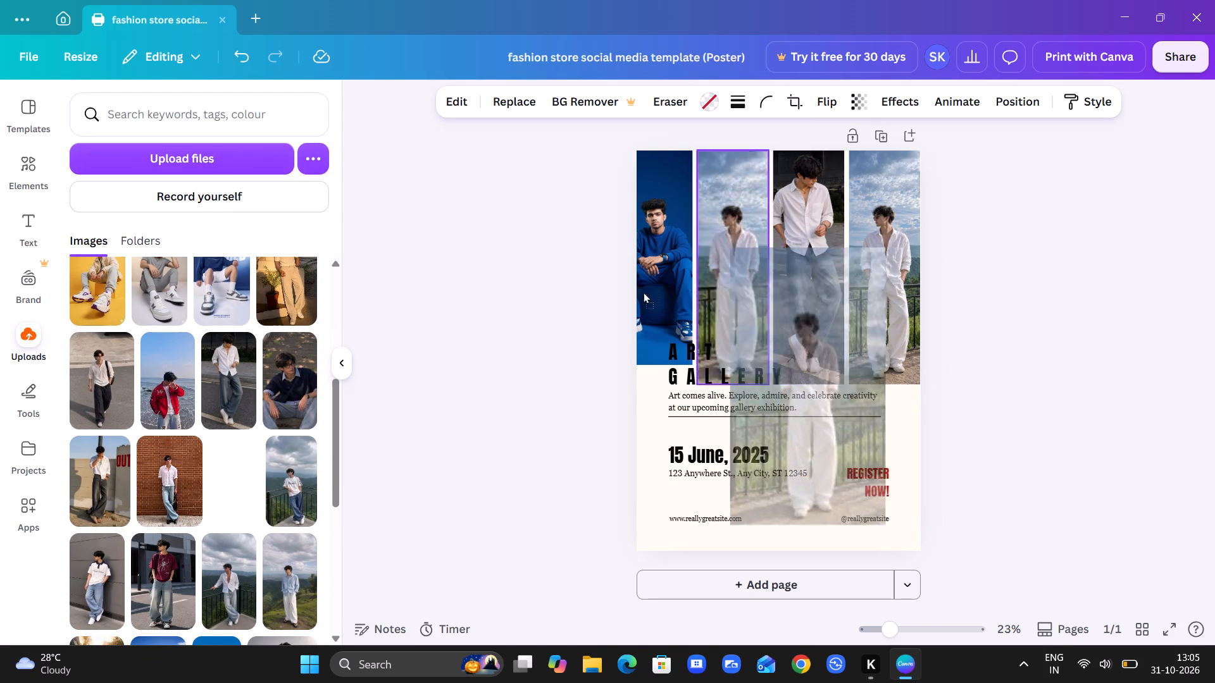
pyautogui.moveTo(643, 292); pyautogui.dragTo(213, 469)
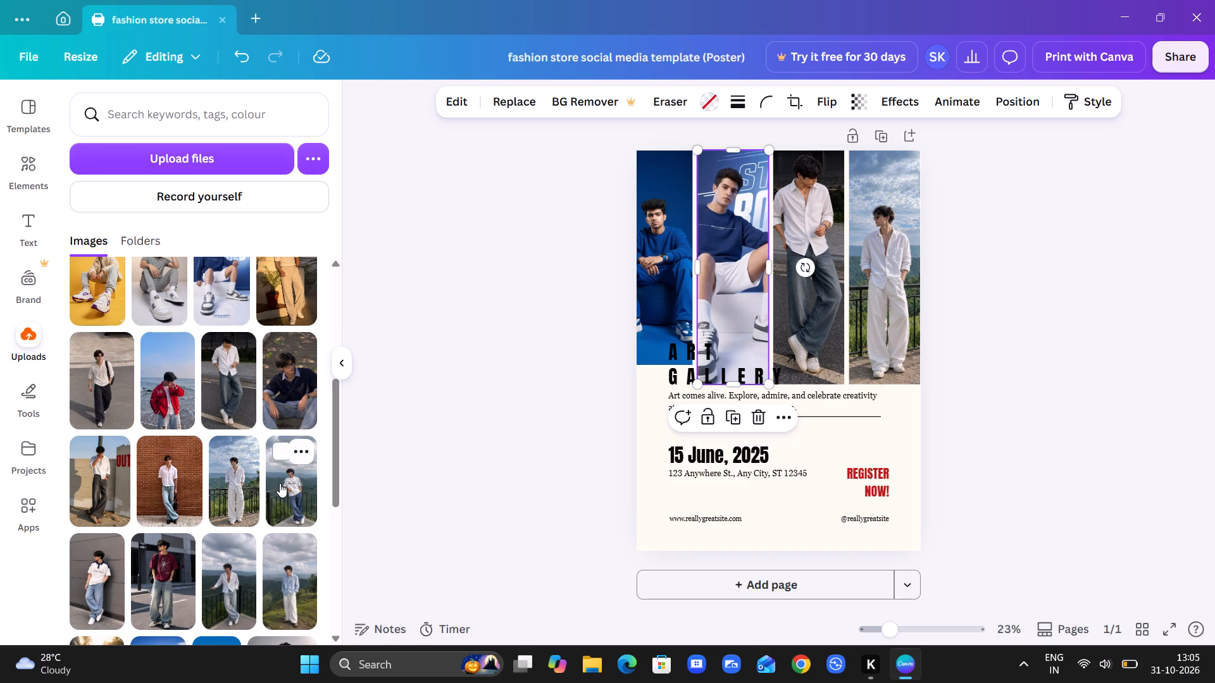
# Fill the third frame with the white T-shirt photo by the railing, enlarging and repositioning its crop so the model fills the frame.
pyautogui.click(280, 483)
pyautogui.moveTo(280, 483); pyautogui.dragTo(688, 376)
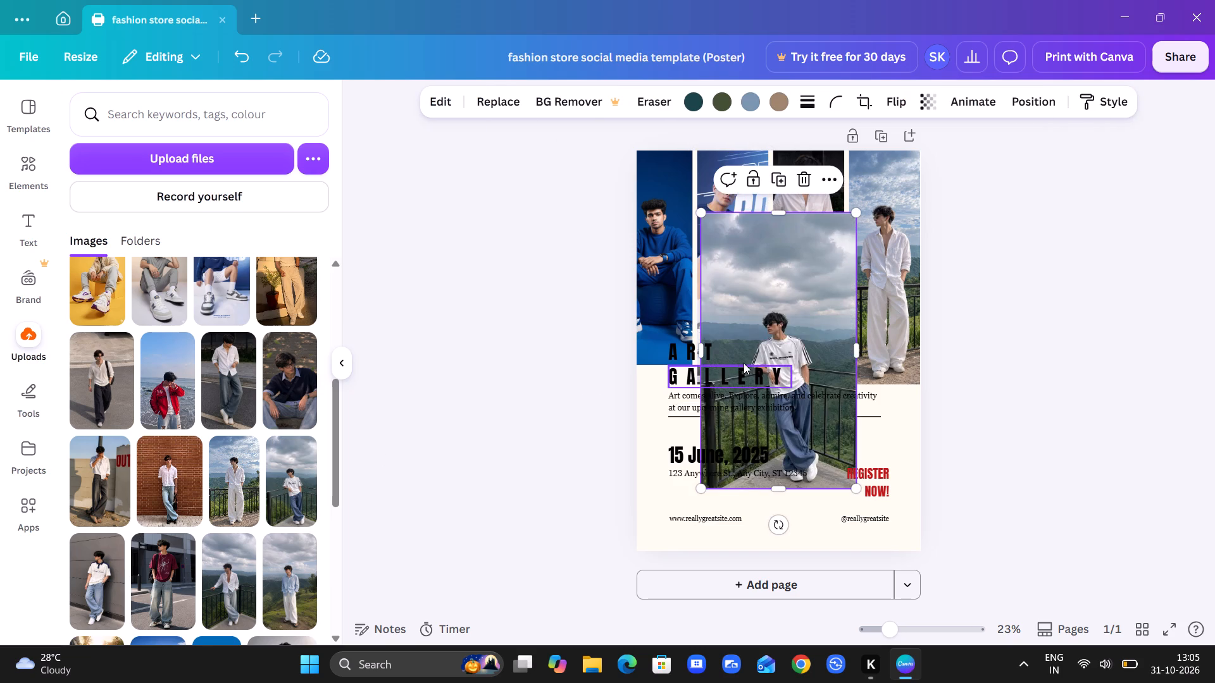
pyautogui.moveTo(760, 326); pyautogui.dragTo(801, 246)
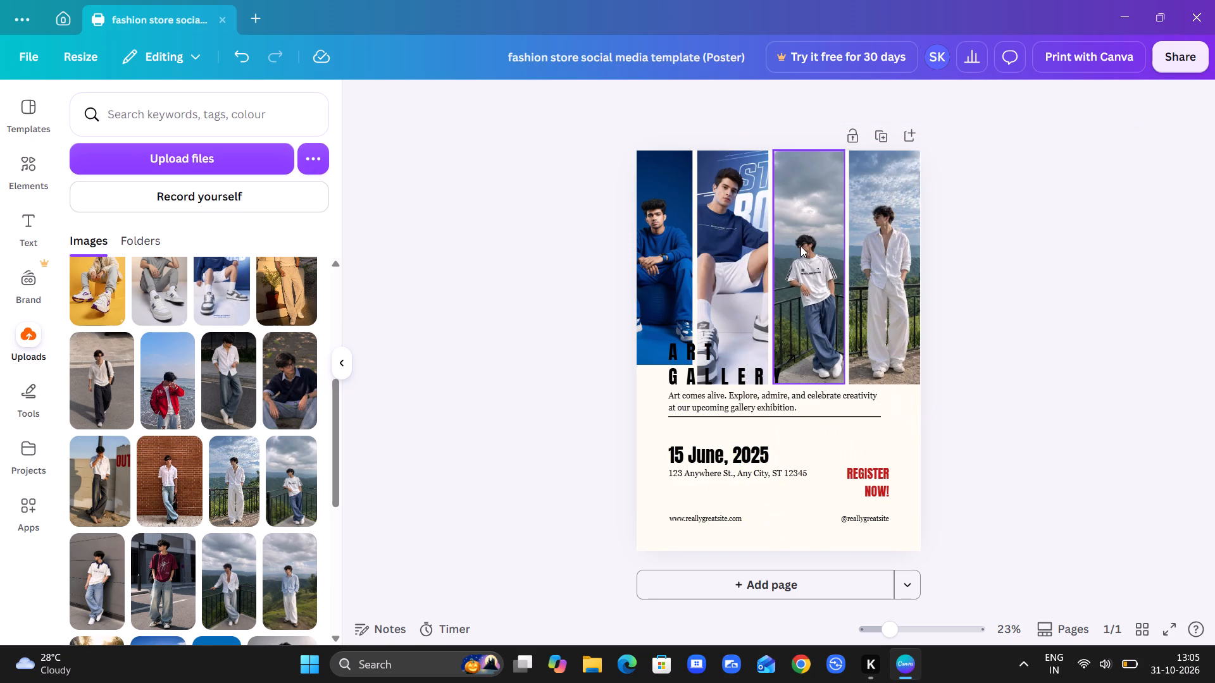
pyautogui.doubleClick(801, 246)
pyautogui.click(801, 246)
pyautogui.doubleClick(801, 246)
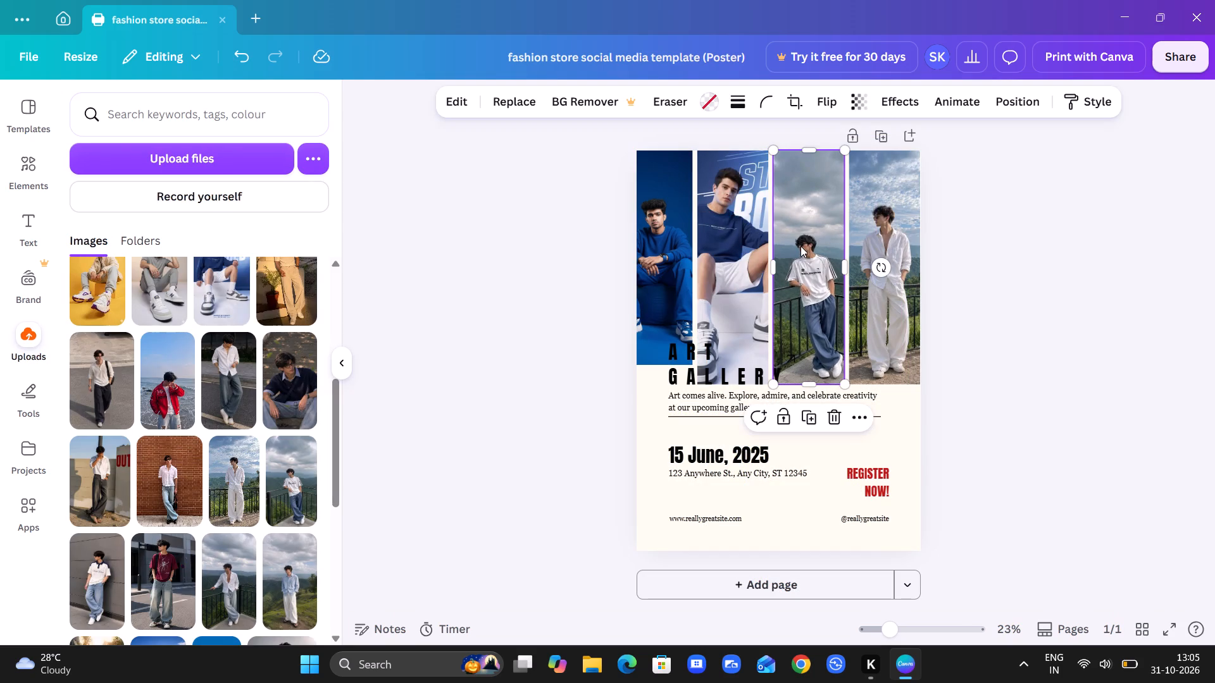
pyautogui.moveTo(735, 150); pyautogui.dragTo(607, 136)
pyautogui.moveTo(797, 219); pyautogui.dragTo(797, 214)
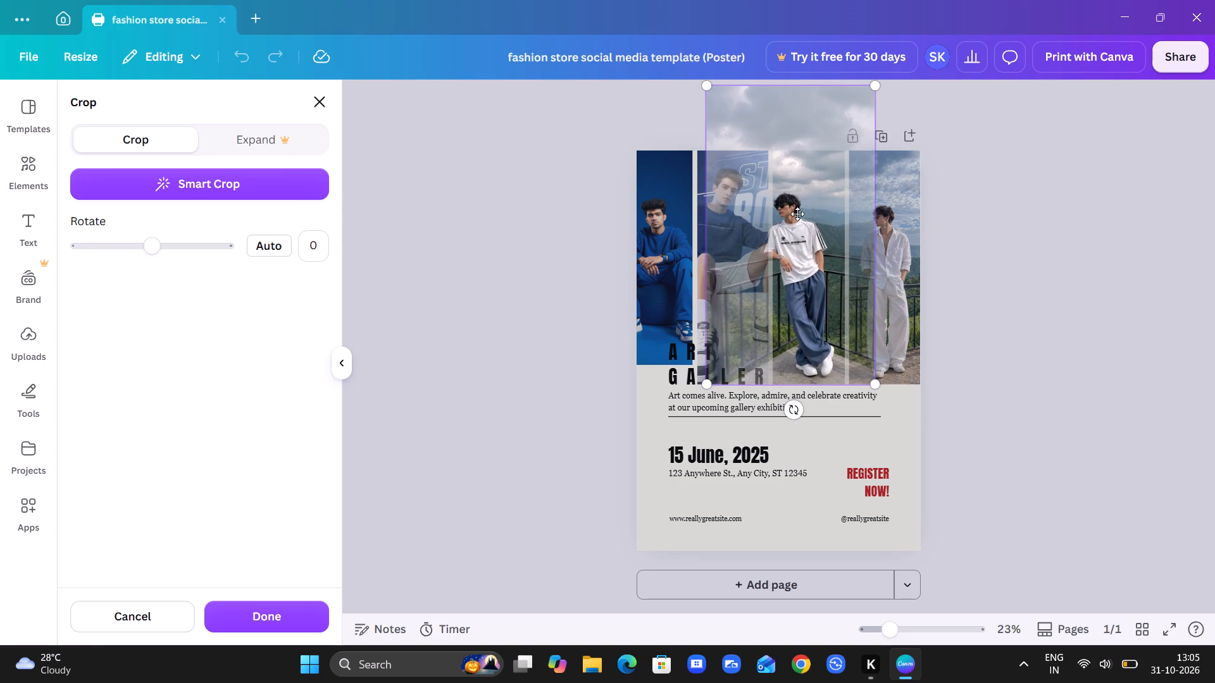
pyautogui.moveTo(797, 214); pyautogui.dragTo(803, 181)
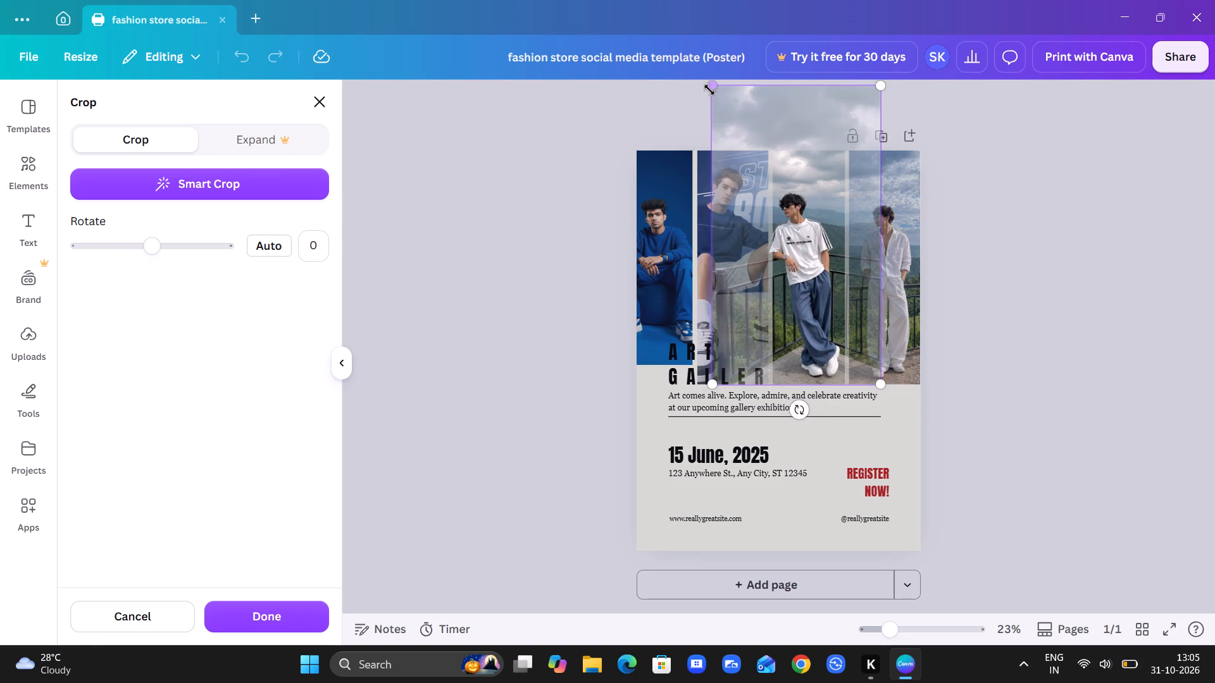
pyautogui.moveTo(708, 88); pyautogui.dragTo(680, 76)
pyautogui.moveTo(819, 188); pyautogui.dragTo(835, 182)
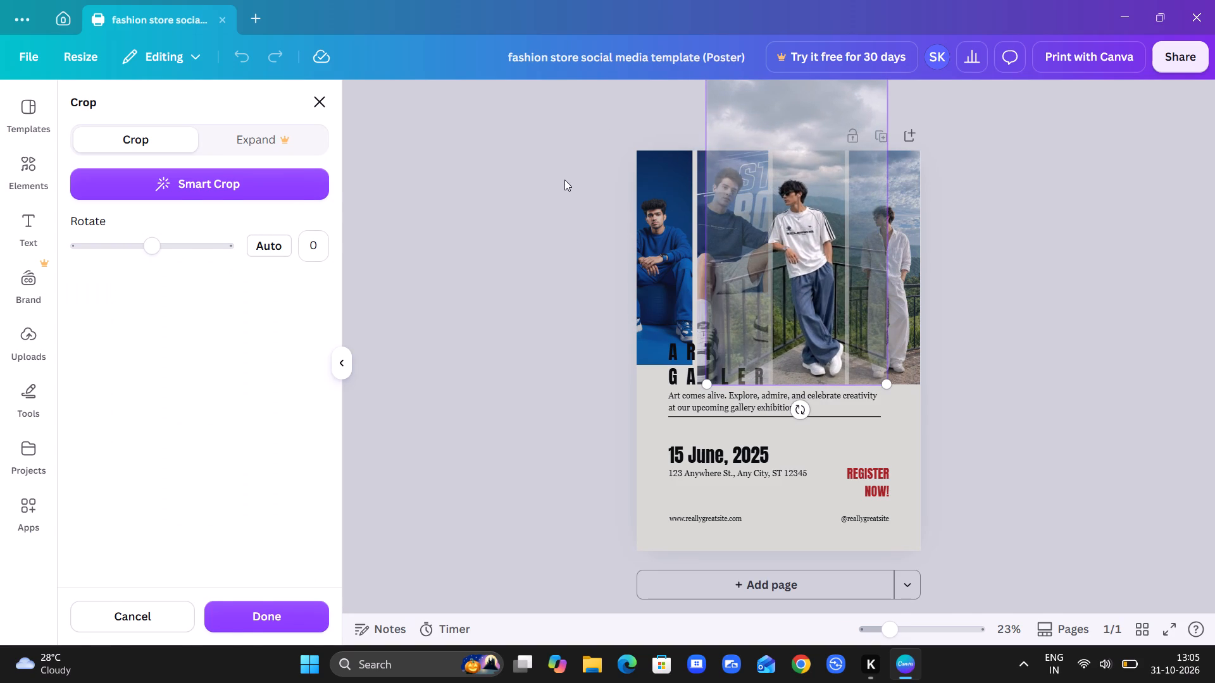
pyautogui.click(564, 180)
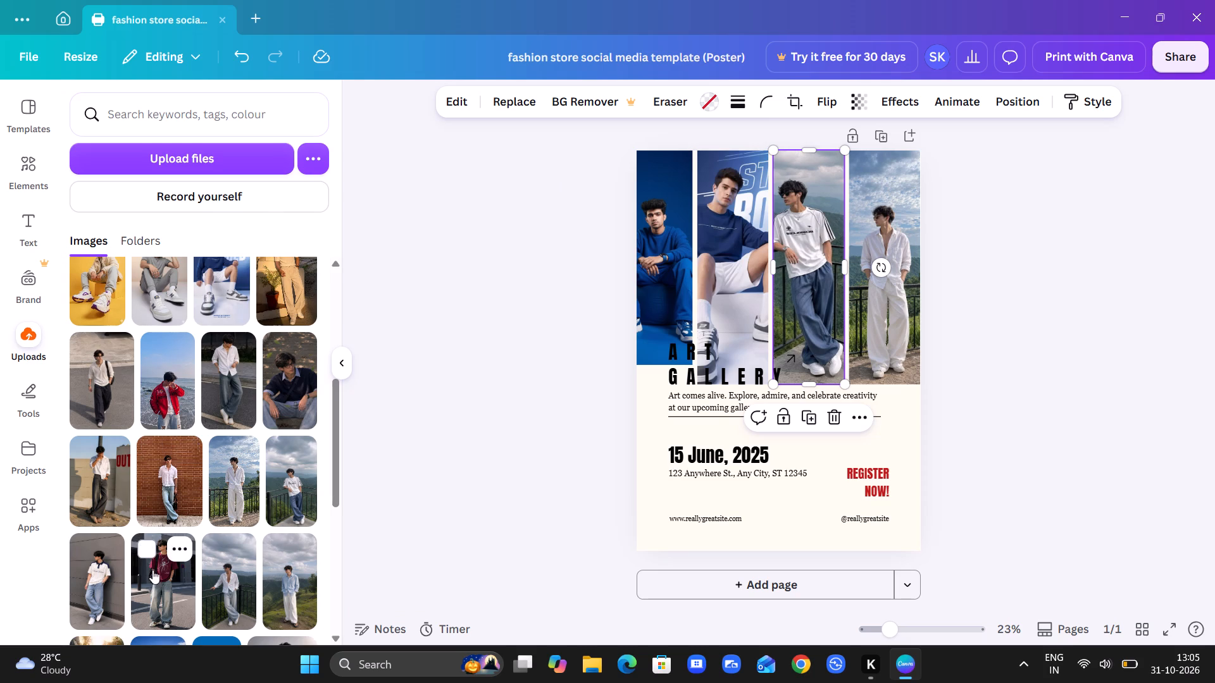
# Replace the photo in the fourth frame with the uploaded image of the man in the maroon T-shirt.
pyautogui.moveTo(153, 577); pyautogui.dragTo(858, 287)
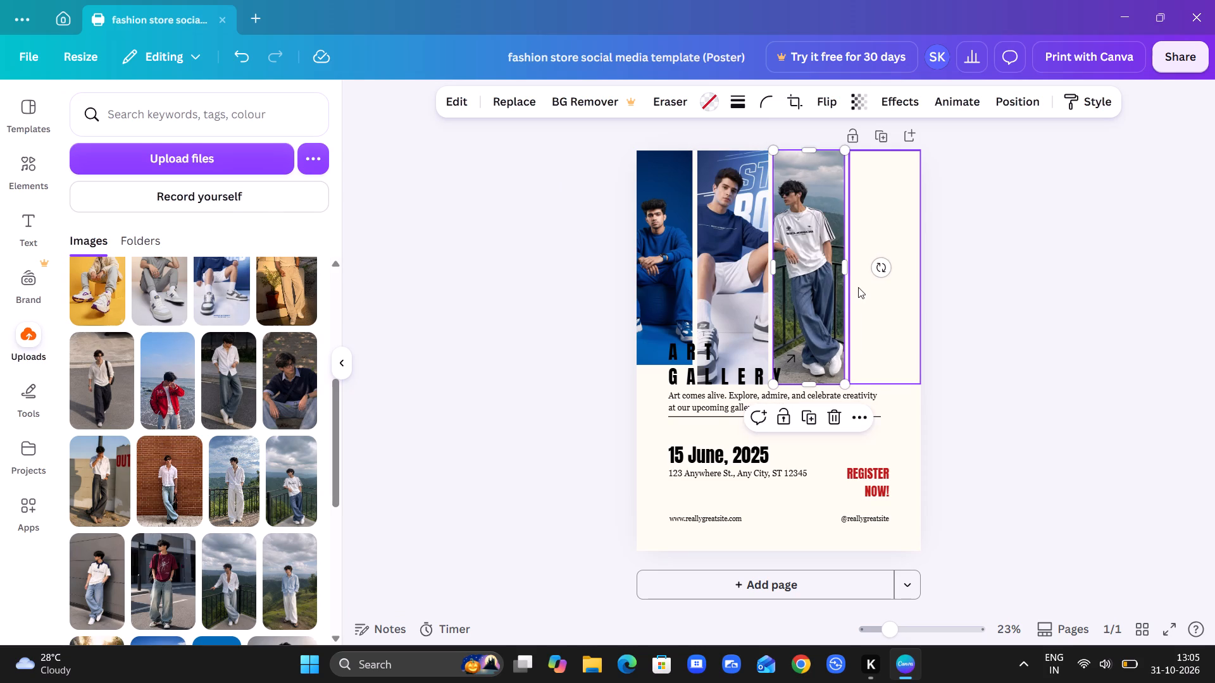
pyautogui.click(880, 311)
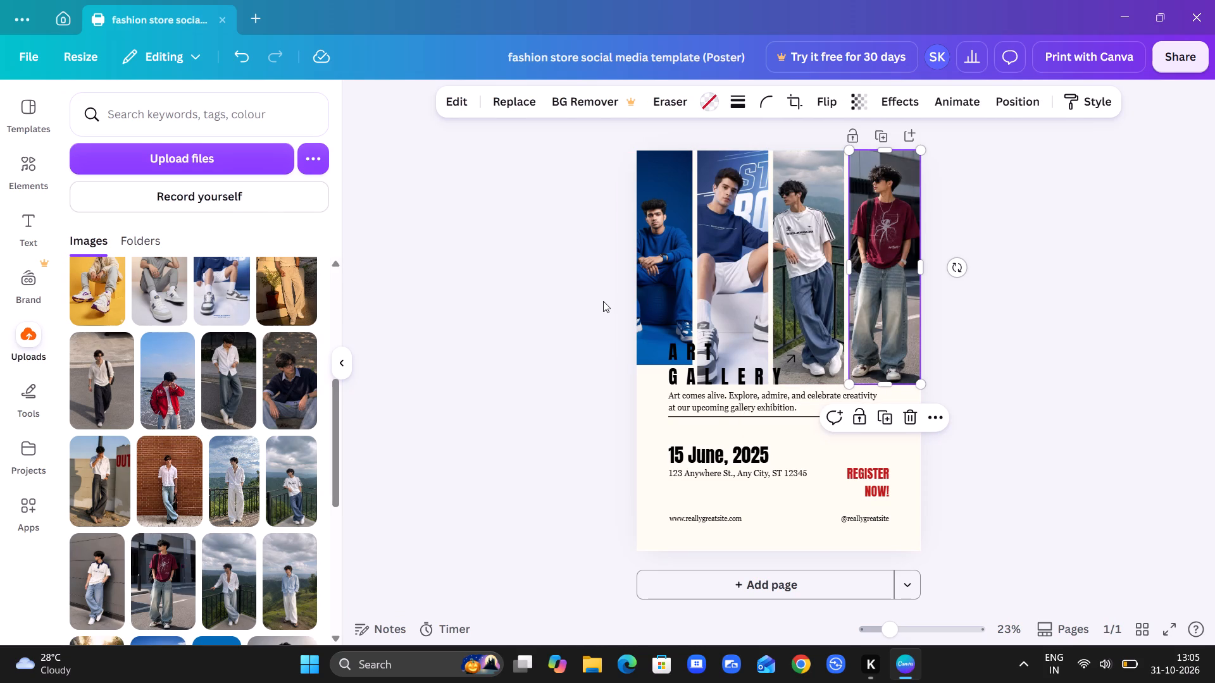
# Add the uploaded photo of the man in the white spider-print T-shirt to the poster page.
pyautogui.scroll(-2, 157, 546)
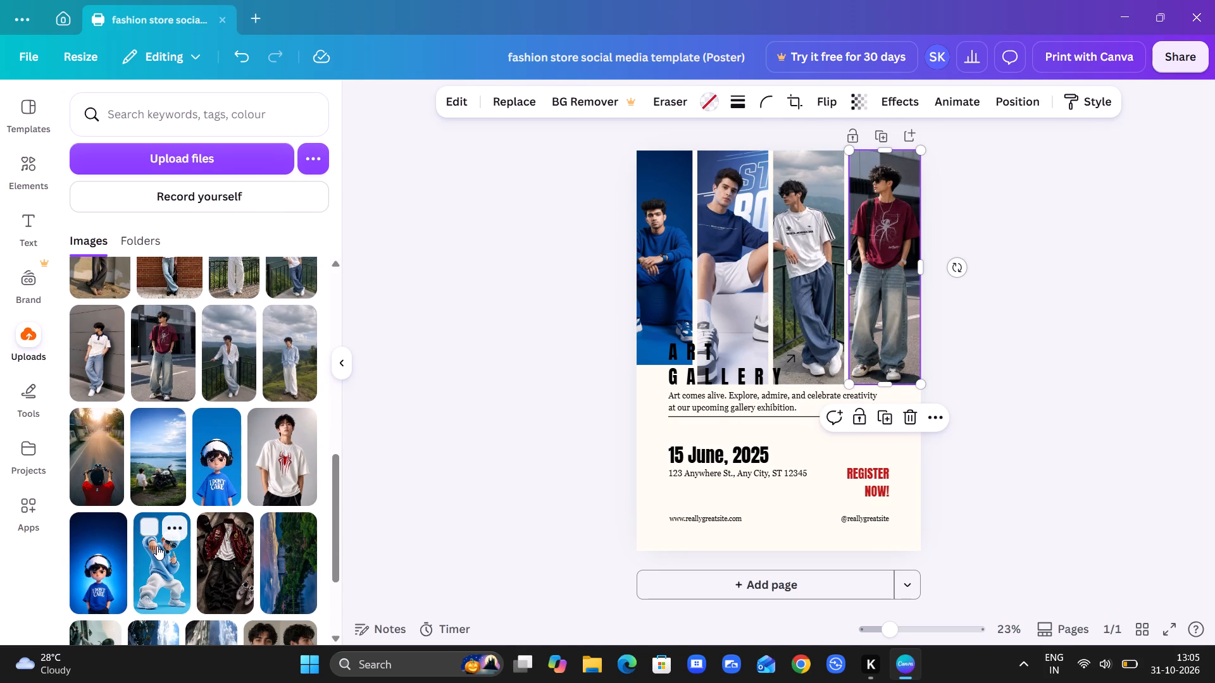
pyautogui.moveTo(275, 476); pyautogui.dragTo(632, 472)
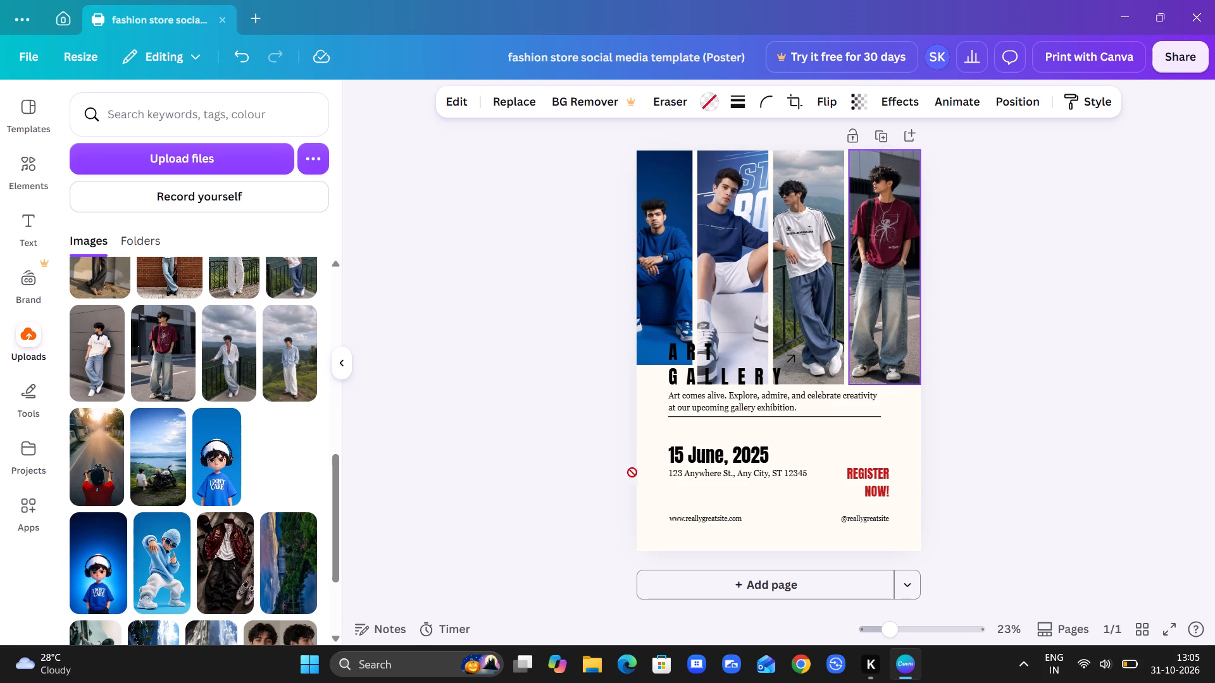
pyautogui.moveTo(632, 472); pyautogui.dragTo(775, 373)
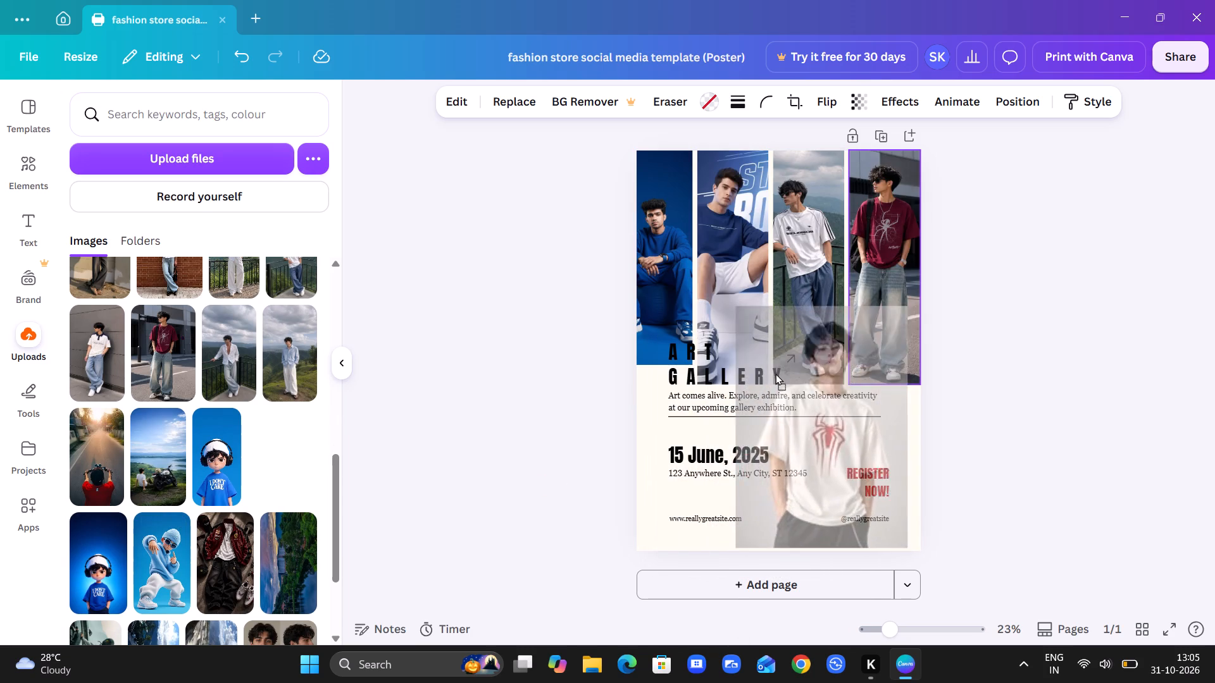
pyautogui.moveTo(775, 373); pyautogui.dragTo(651, 427)
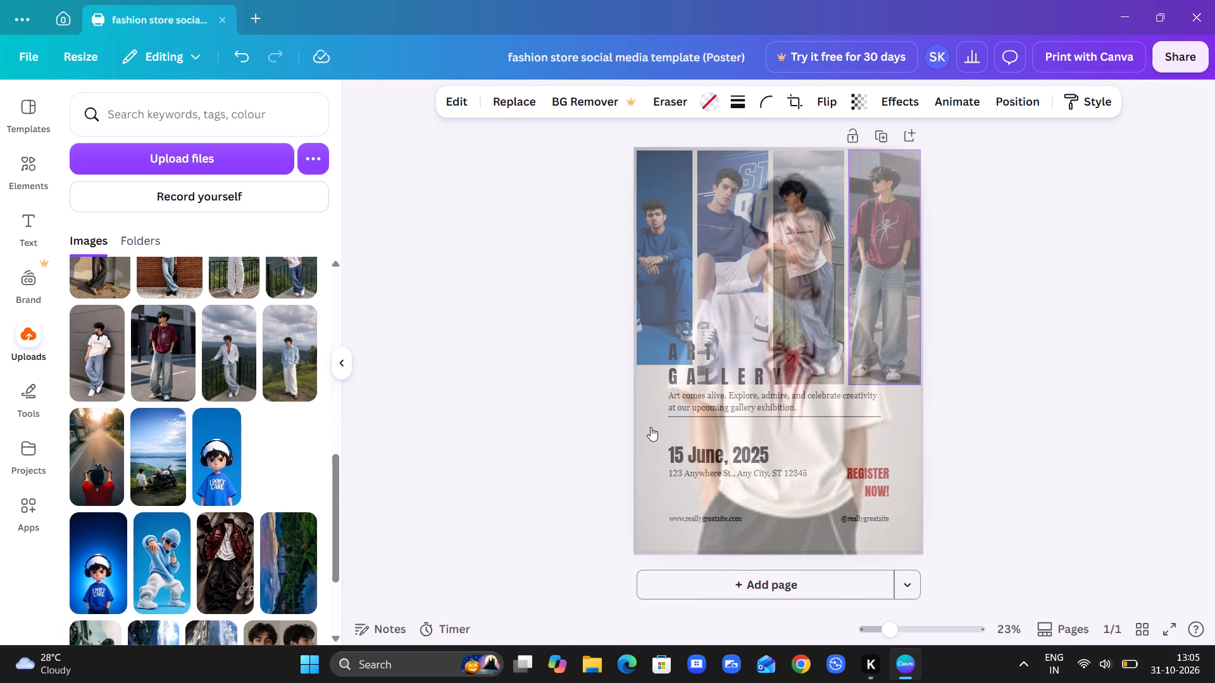
pyautogui.click(833, 269)
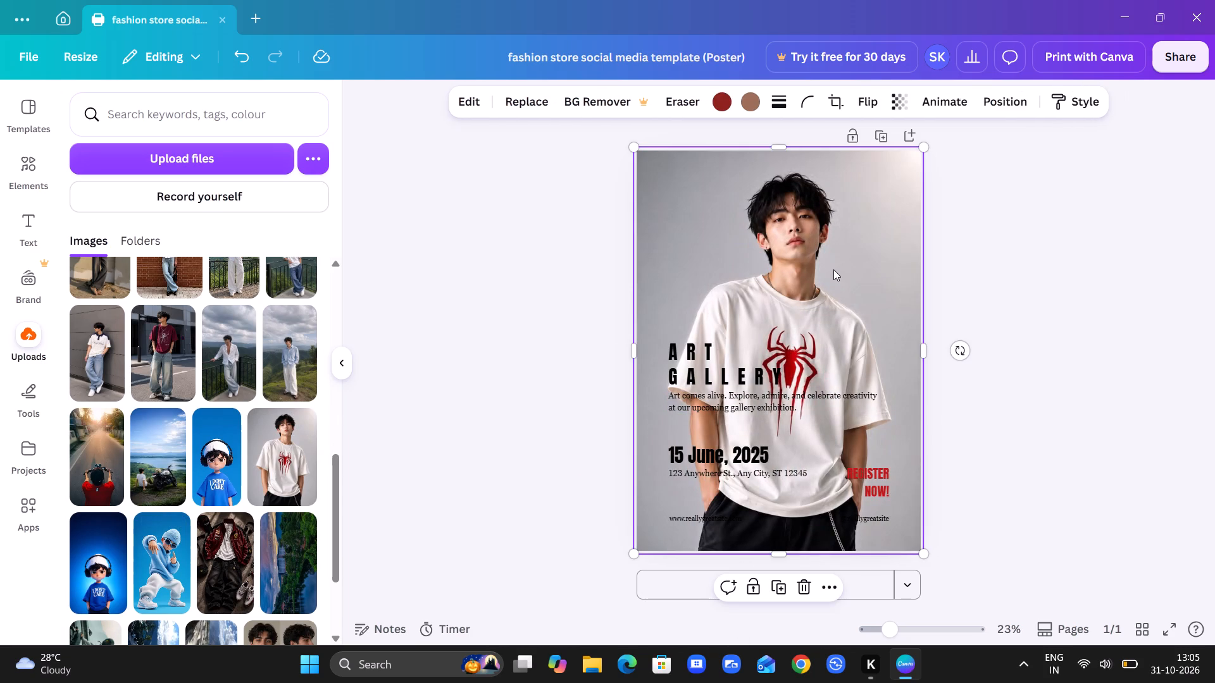
pyautogui.click(847, 228)
# Shrink the spider T-shirt photo and place it in the poster's lower-right area, below the frames.
pyautogui.moveTo(925, 149); pyautogui.dragTo(754, 286)
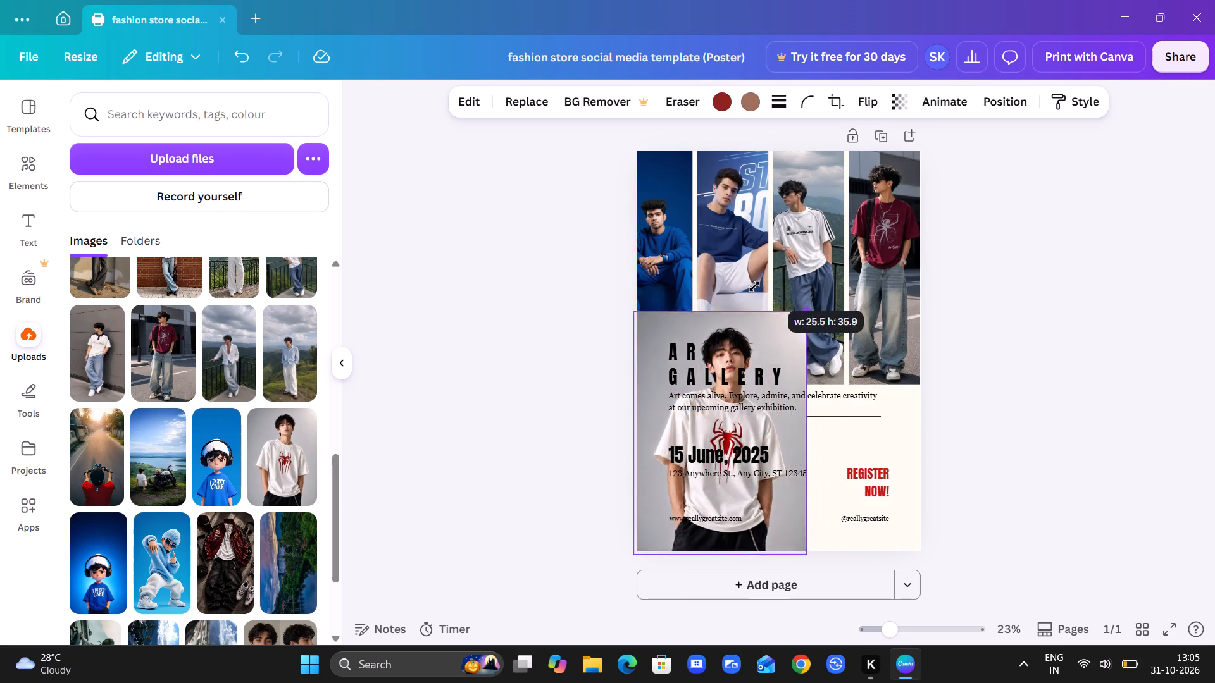
pyautogui.moveTo(754, 286); pyautogui.dragTo(690, 347)
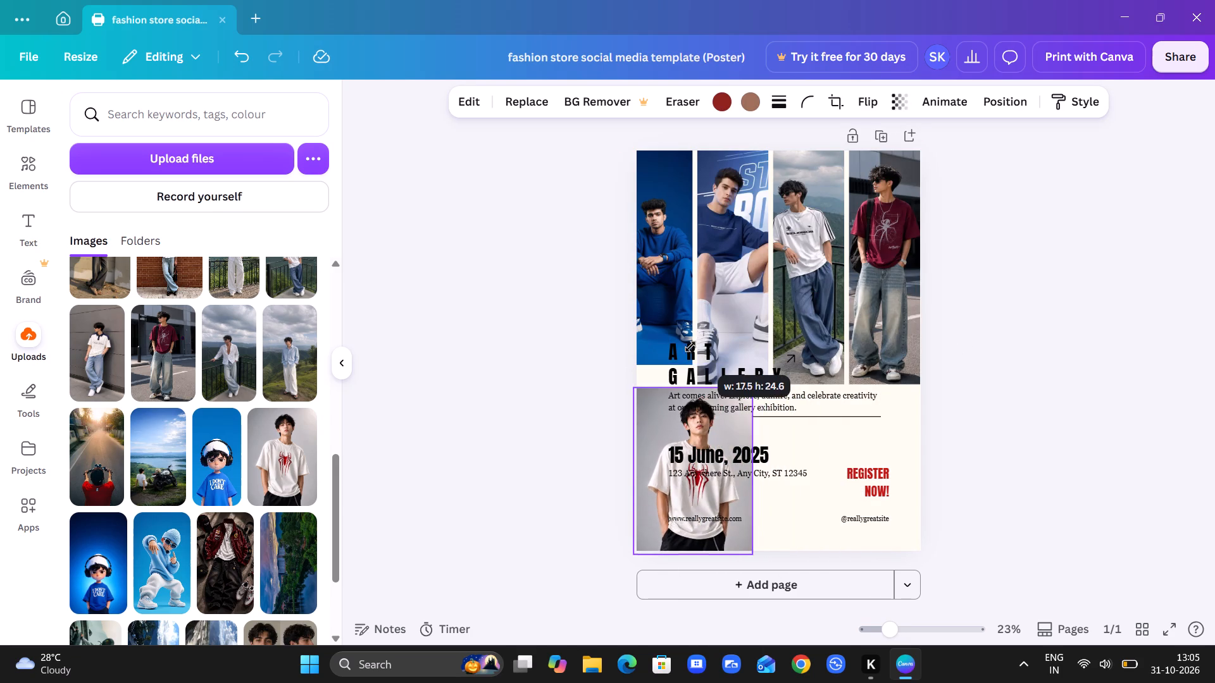
pyautogui.moveTo(690, 347); pyautogui.dragTo(677, 356)
pyautogui.moveTo(642, 436); pyautogui.dragTo(947, 373)
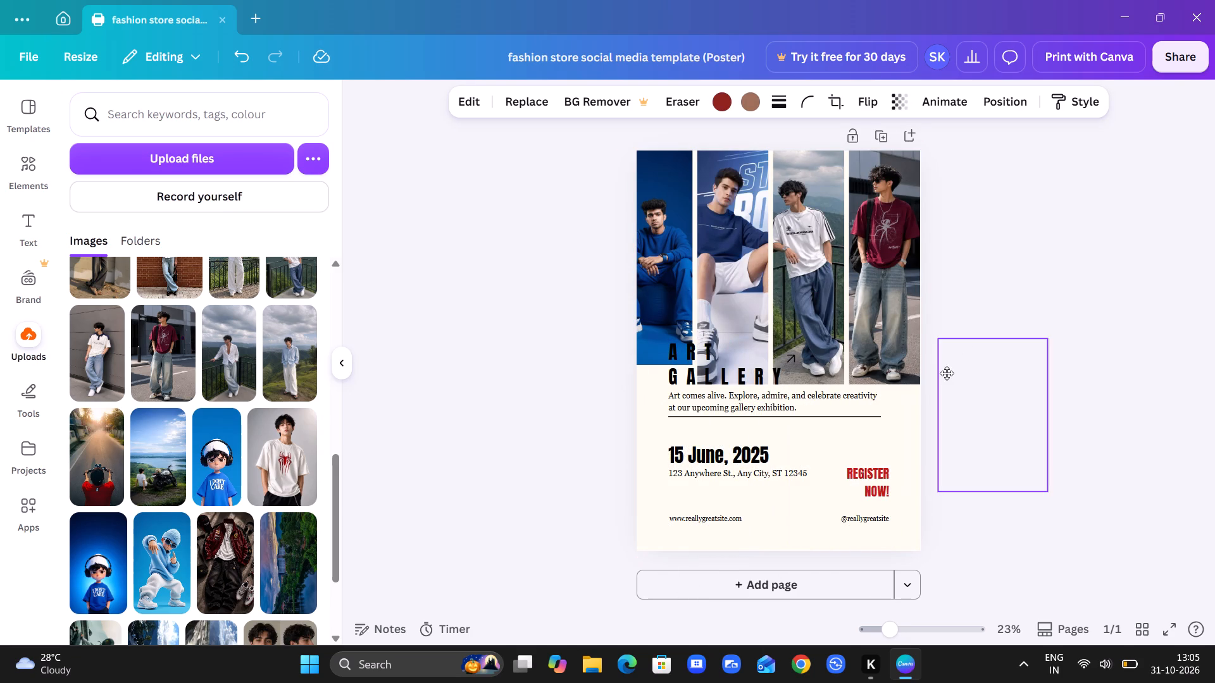
pyautogui.moveTo(947, 373); pyautogui.dragTo(817, 428)
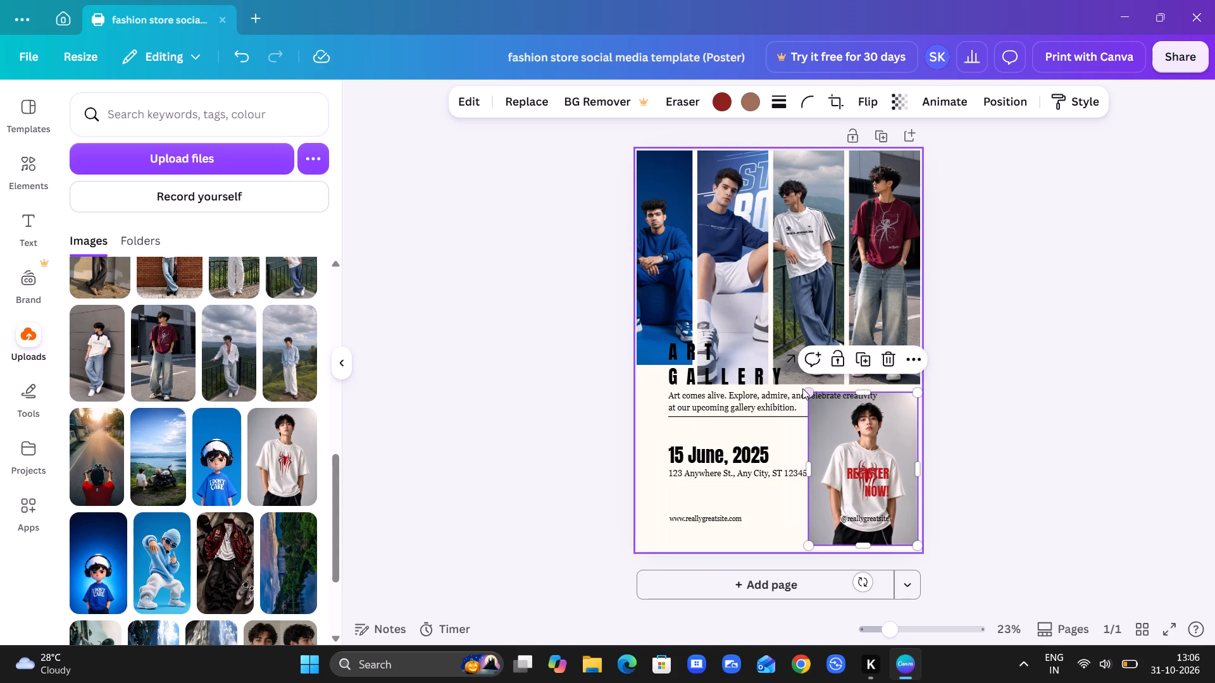
# Move the "Art comes alive" description text slightly up and to the left, directly beneath the ART GALLERY heading.
pyautogui.moveTo(802, 388); pyautogui.dragTo(809, 393)
pyautogui.moveTo(809, 393); pyautogui.dragTo(629, 382)
pyautogui.moveTo(659, 393); pyautogui.dragTo(732, 421)
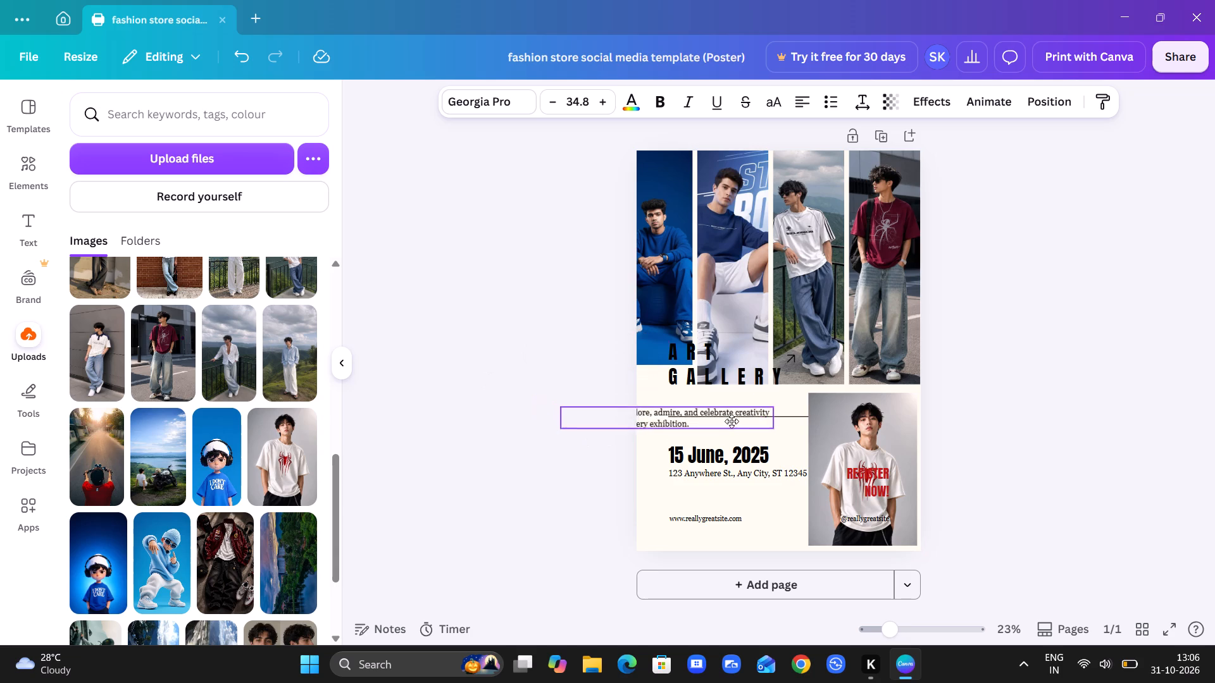
pyautogui.moveTo(732, 421); pyautogui.dragTo(796, 405)
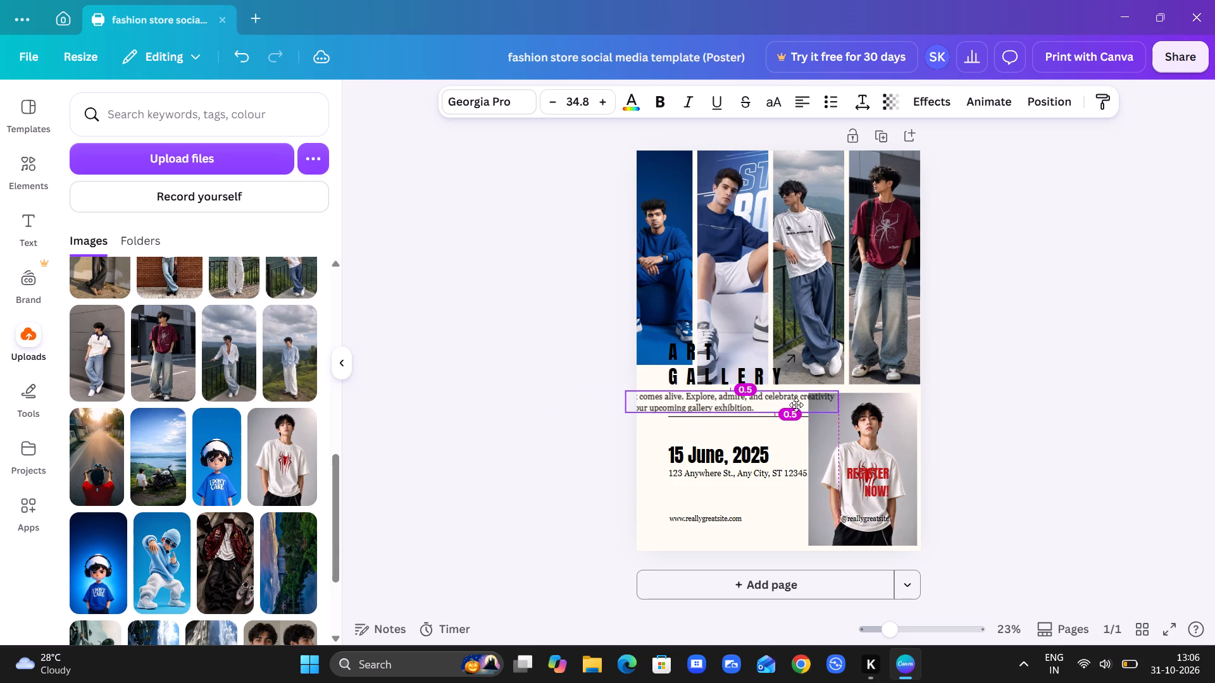
pyautogui.moveTo(796, 405); pyautogui.dragTo(823, 396)
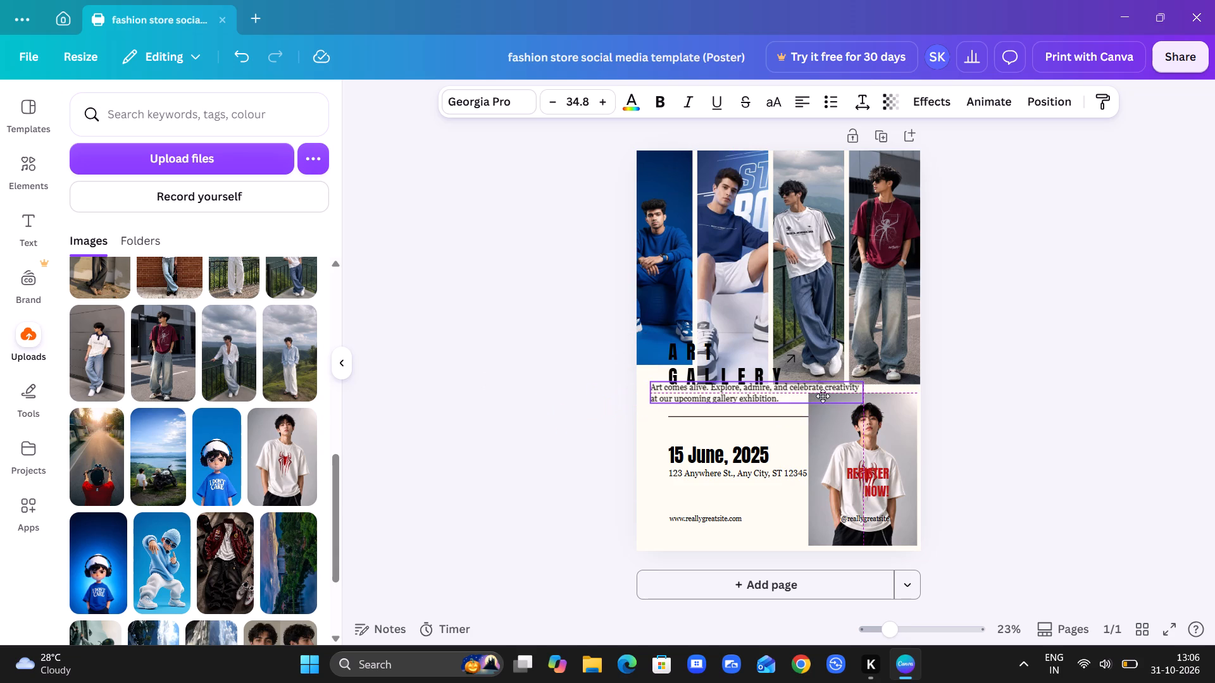
pyautogui.moveTo(823, 396); pyautogui.dragTo(819, 398)
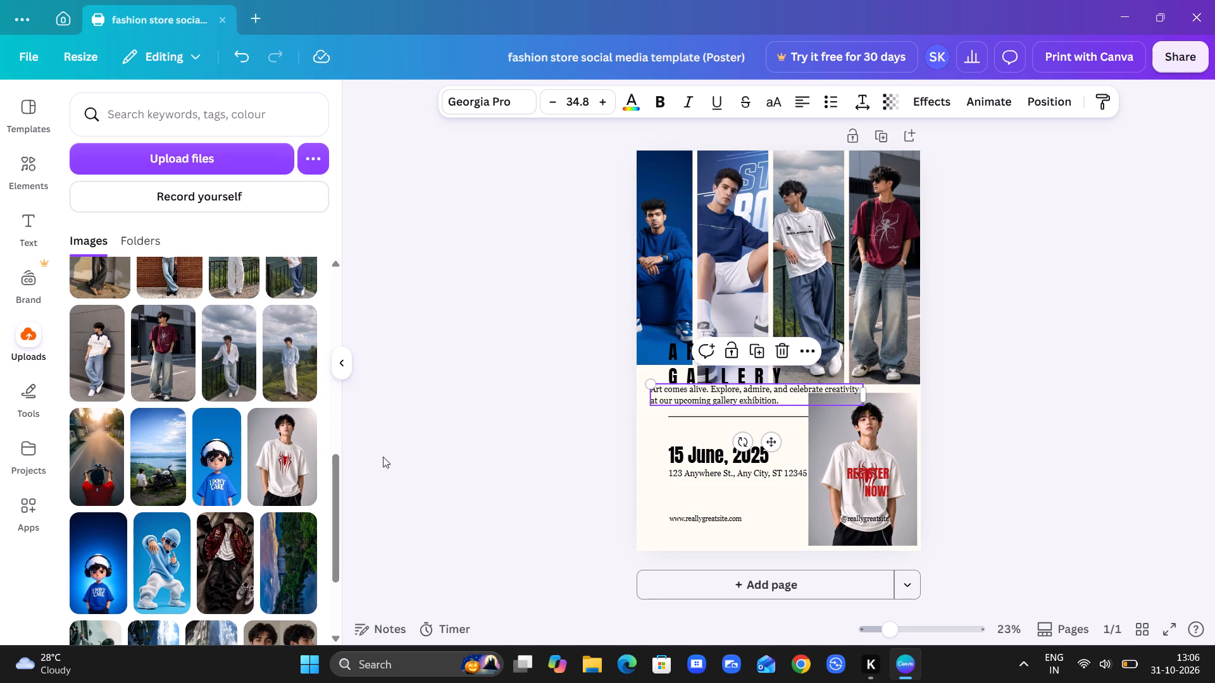
# Fill the first frame with the light-blue "I DON'T CARE" cartoon image and the second with the white spider-print T-shirt photo.
pyautogui.moveTo(208, 455); pyautogui.dragTo(652, 344)
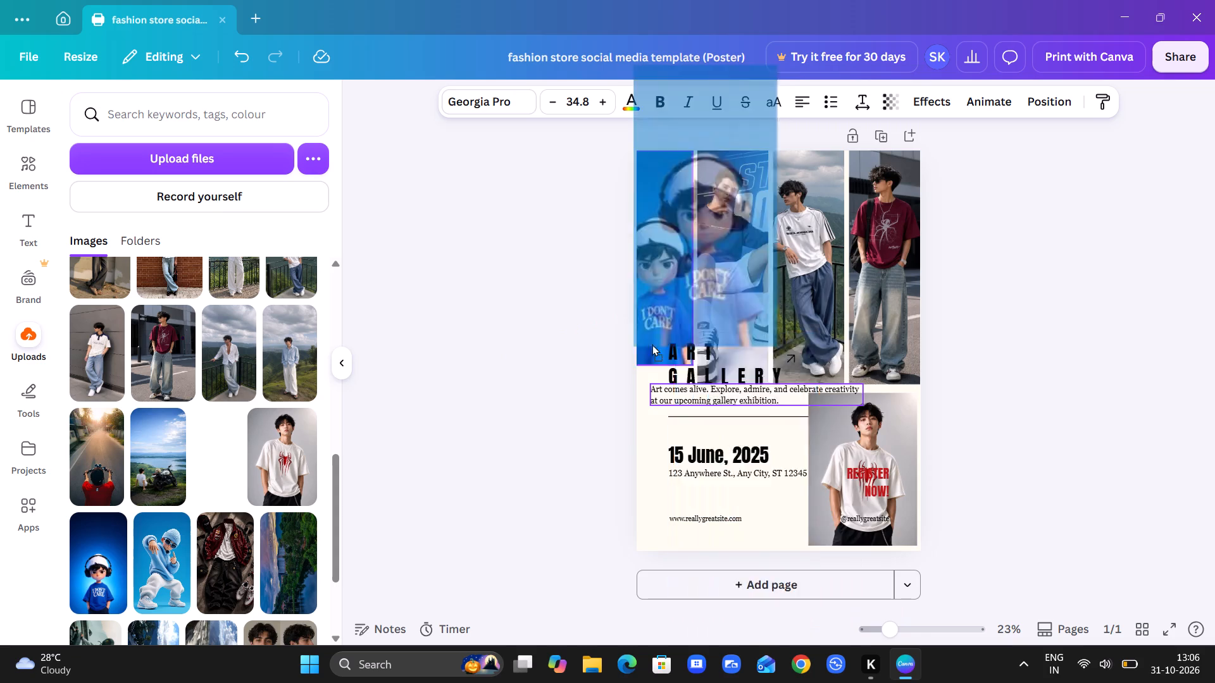
pyautogui.moveTo(652, 344); pyautogui.dragTo(658, 300)
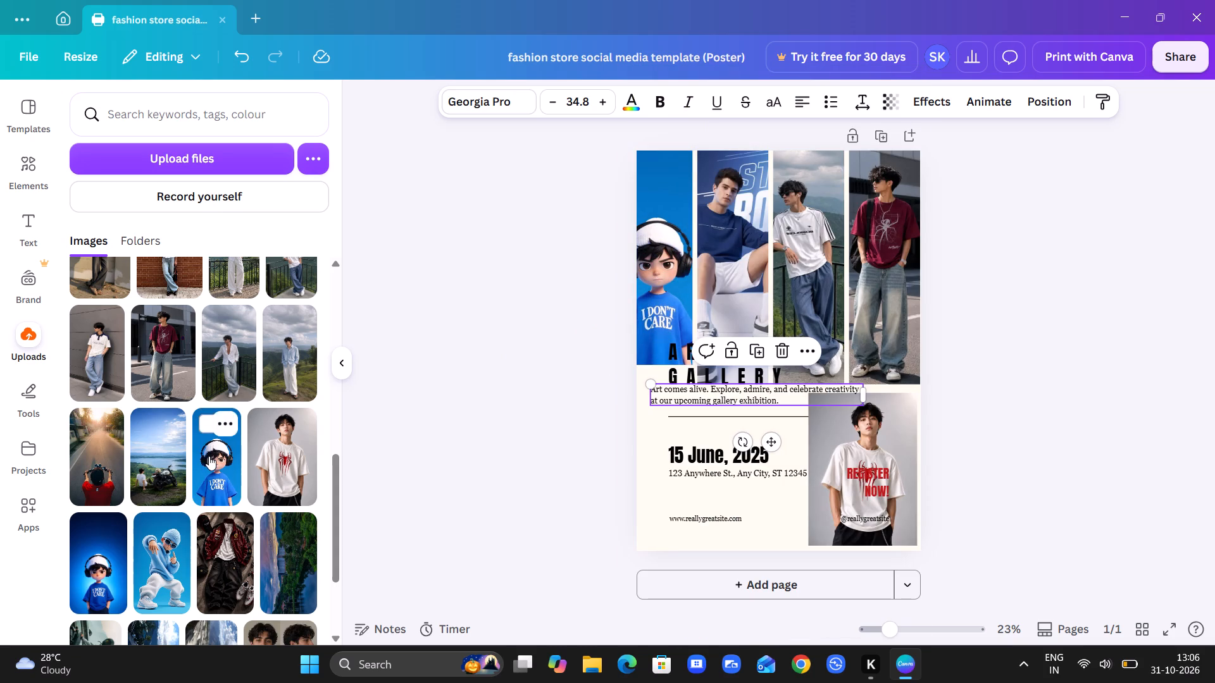
pyautogui.moveTo(279, 469); pyautogui.dragTo(700, 281)
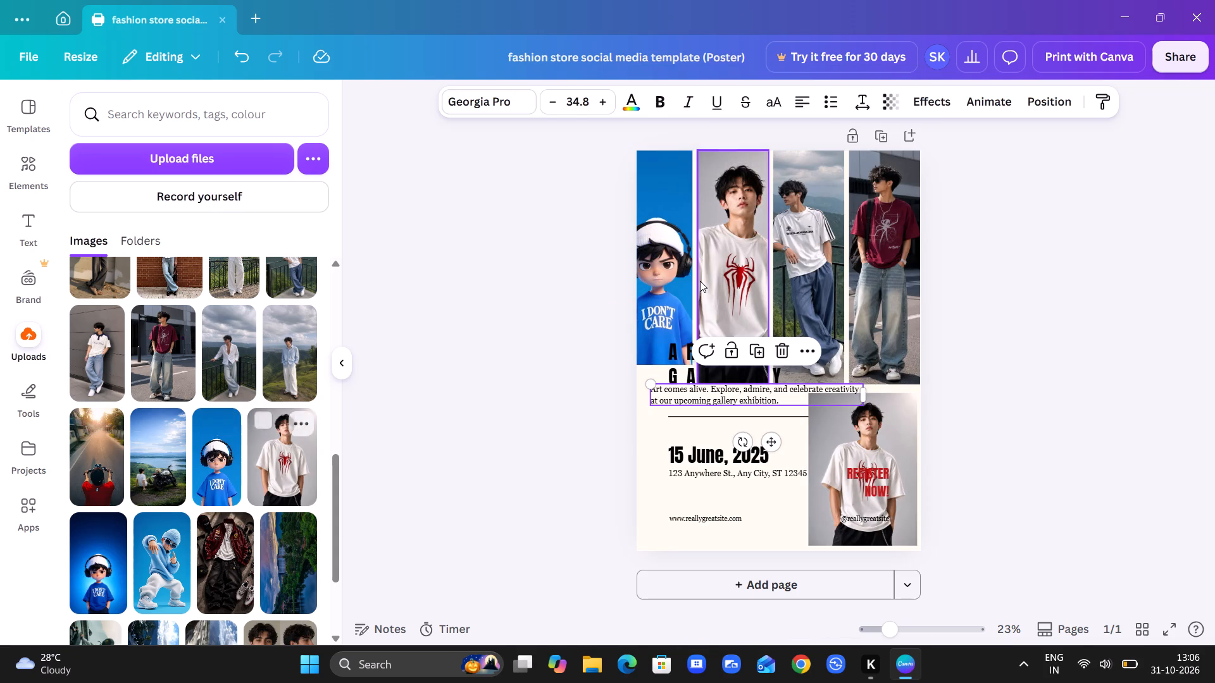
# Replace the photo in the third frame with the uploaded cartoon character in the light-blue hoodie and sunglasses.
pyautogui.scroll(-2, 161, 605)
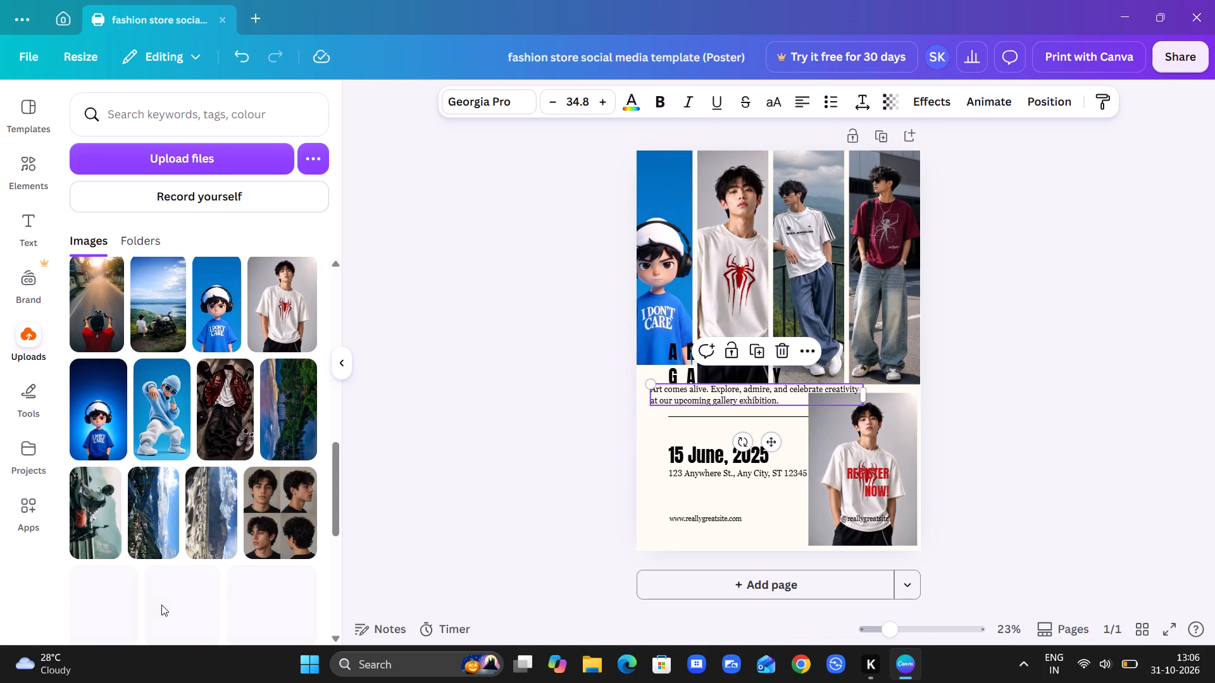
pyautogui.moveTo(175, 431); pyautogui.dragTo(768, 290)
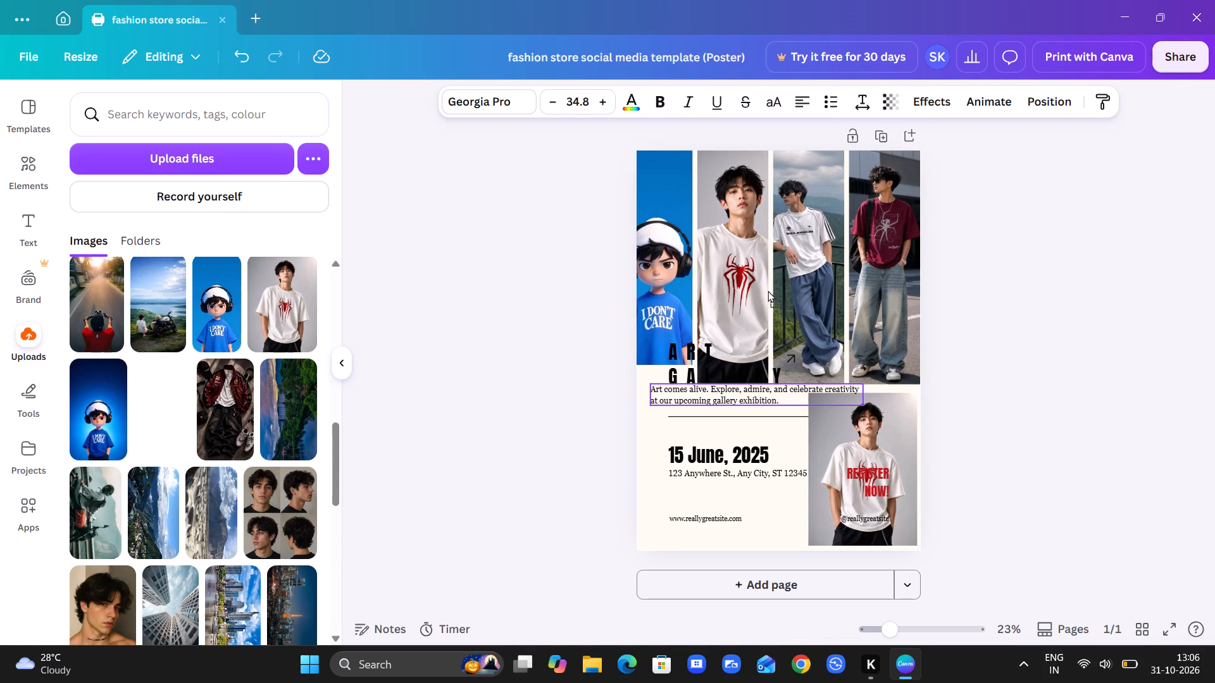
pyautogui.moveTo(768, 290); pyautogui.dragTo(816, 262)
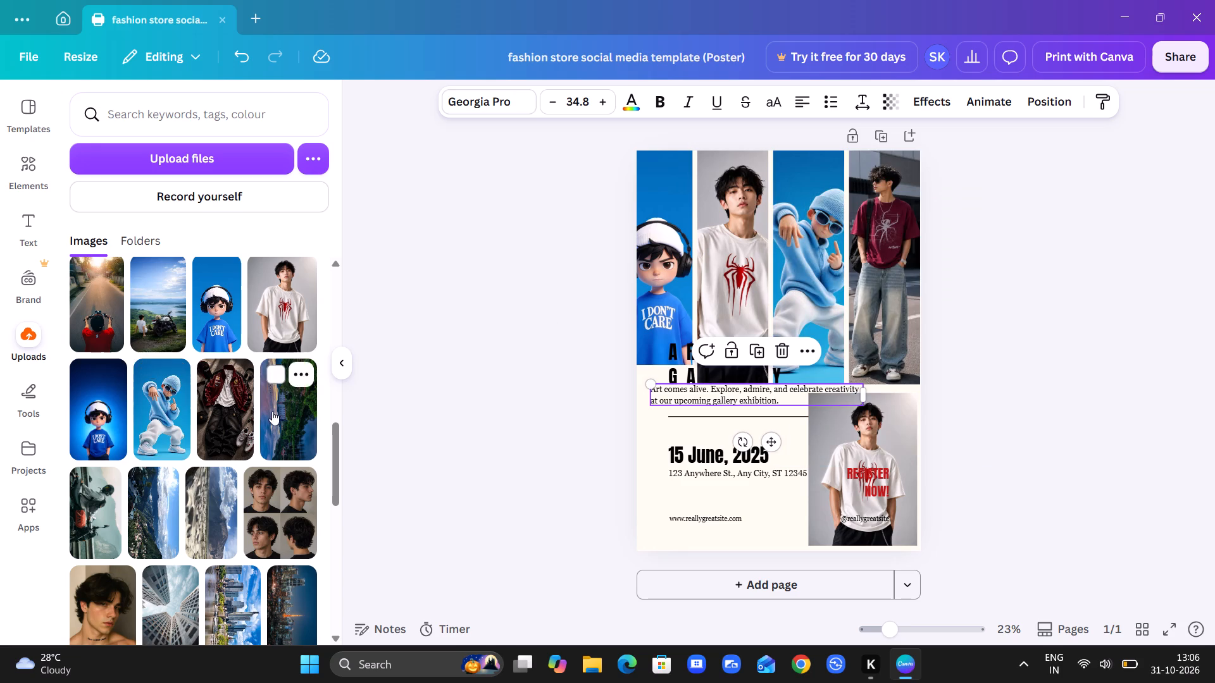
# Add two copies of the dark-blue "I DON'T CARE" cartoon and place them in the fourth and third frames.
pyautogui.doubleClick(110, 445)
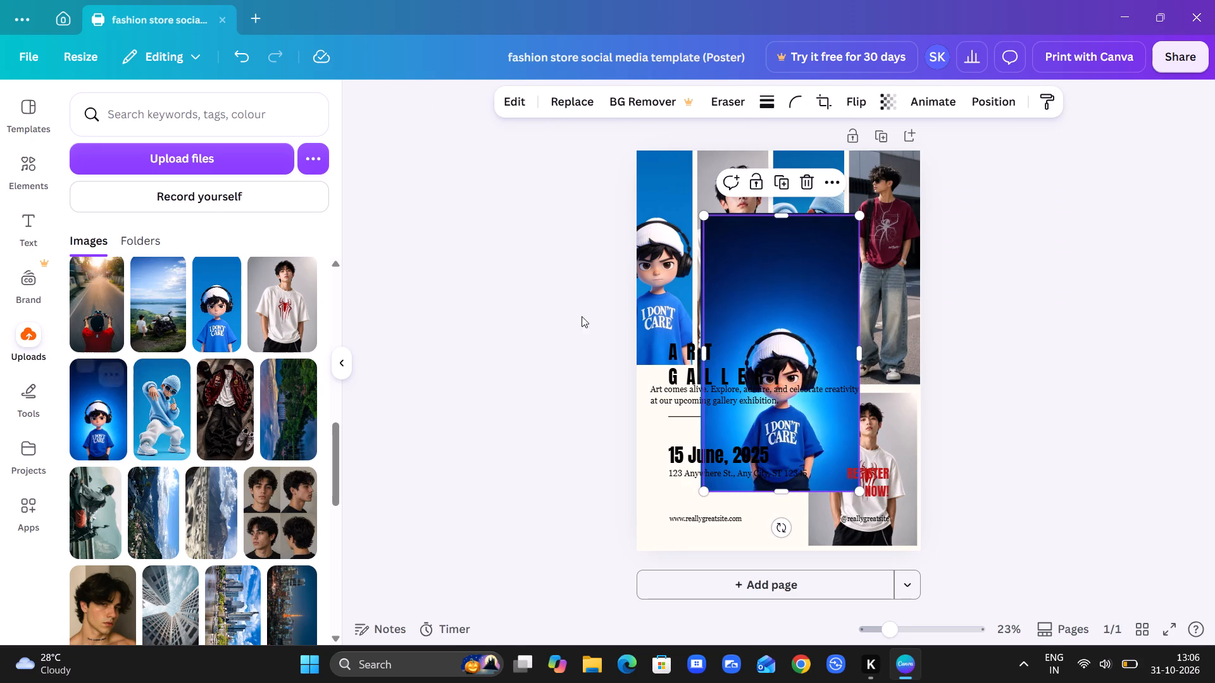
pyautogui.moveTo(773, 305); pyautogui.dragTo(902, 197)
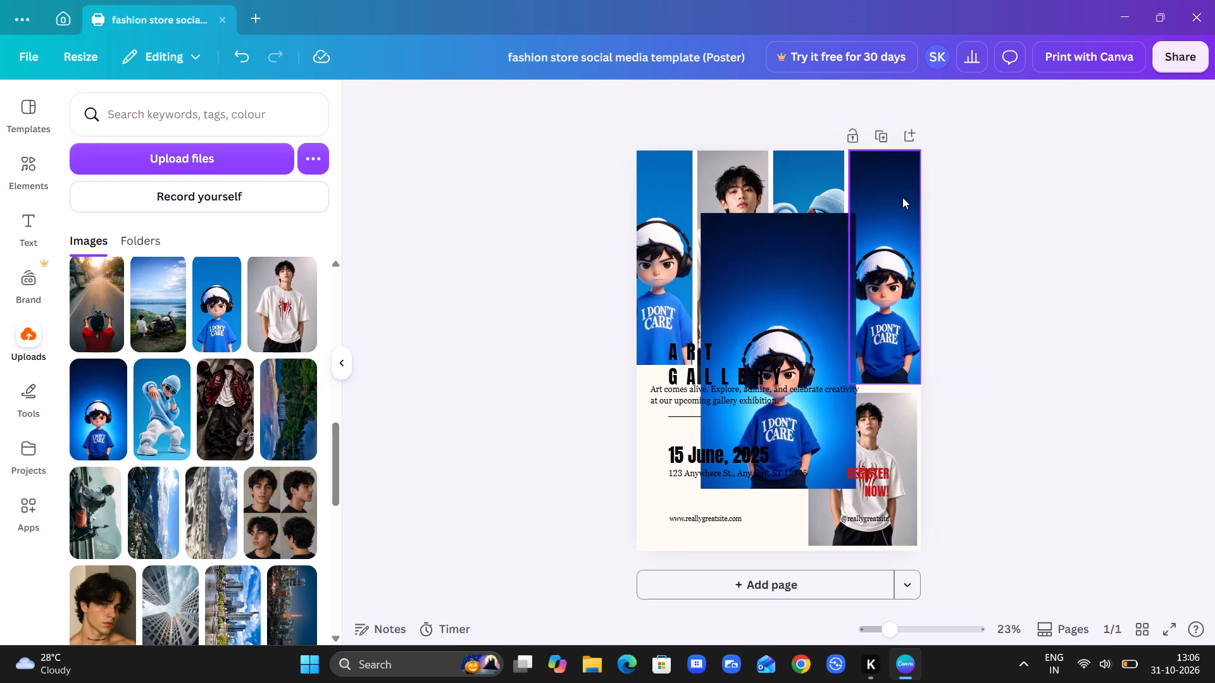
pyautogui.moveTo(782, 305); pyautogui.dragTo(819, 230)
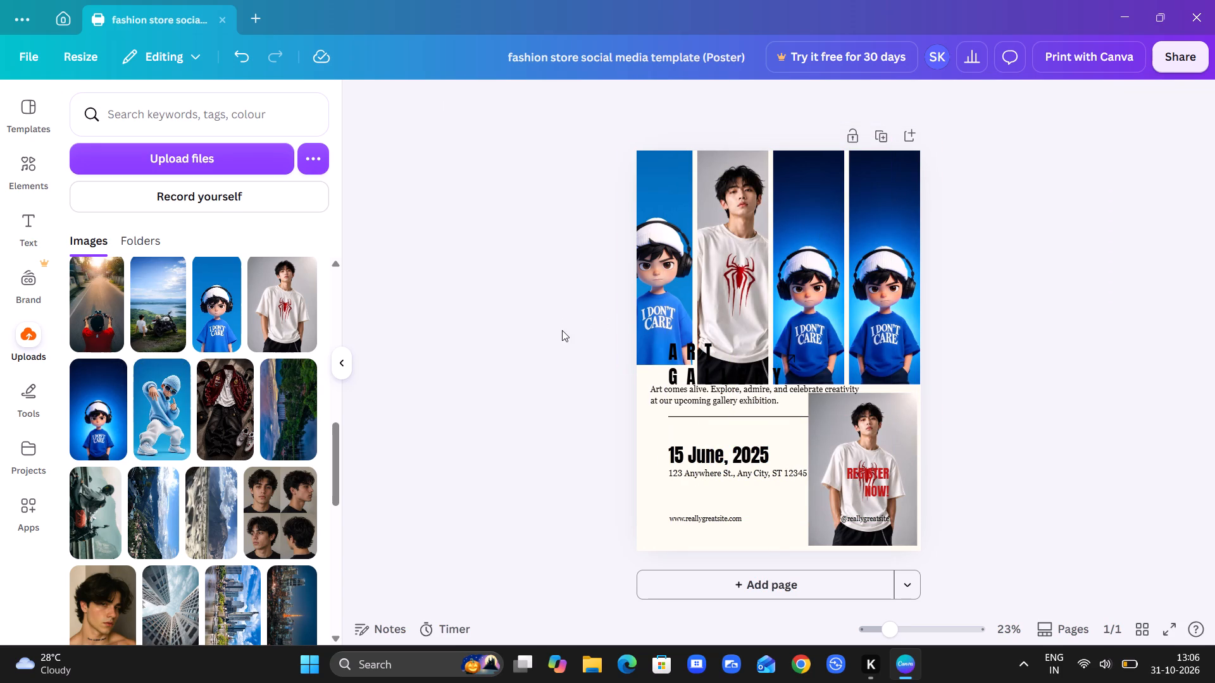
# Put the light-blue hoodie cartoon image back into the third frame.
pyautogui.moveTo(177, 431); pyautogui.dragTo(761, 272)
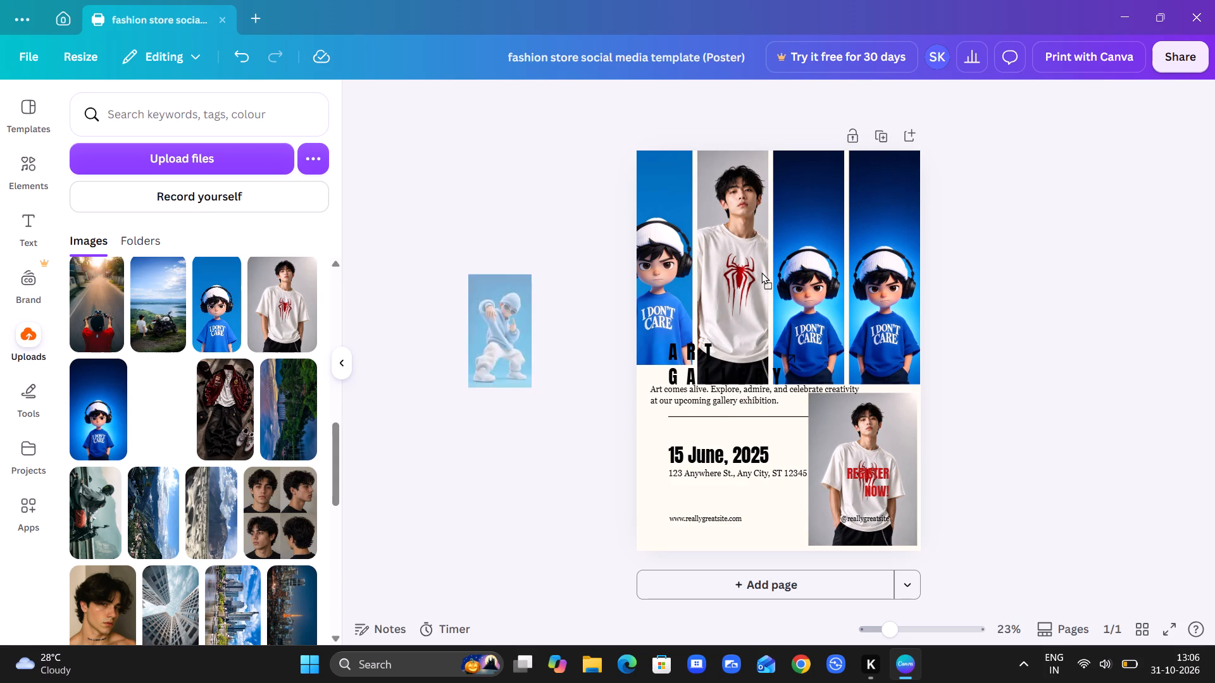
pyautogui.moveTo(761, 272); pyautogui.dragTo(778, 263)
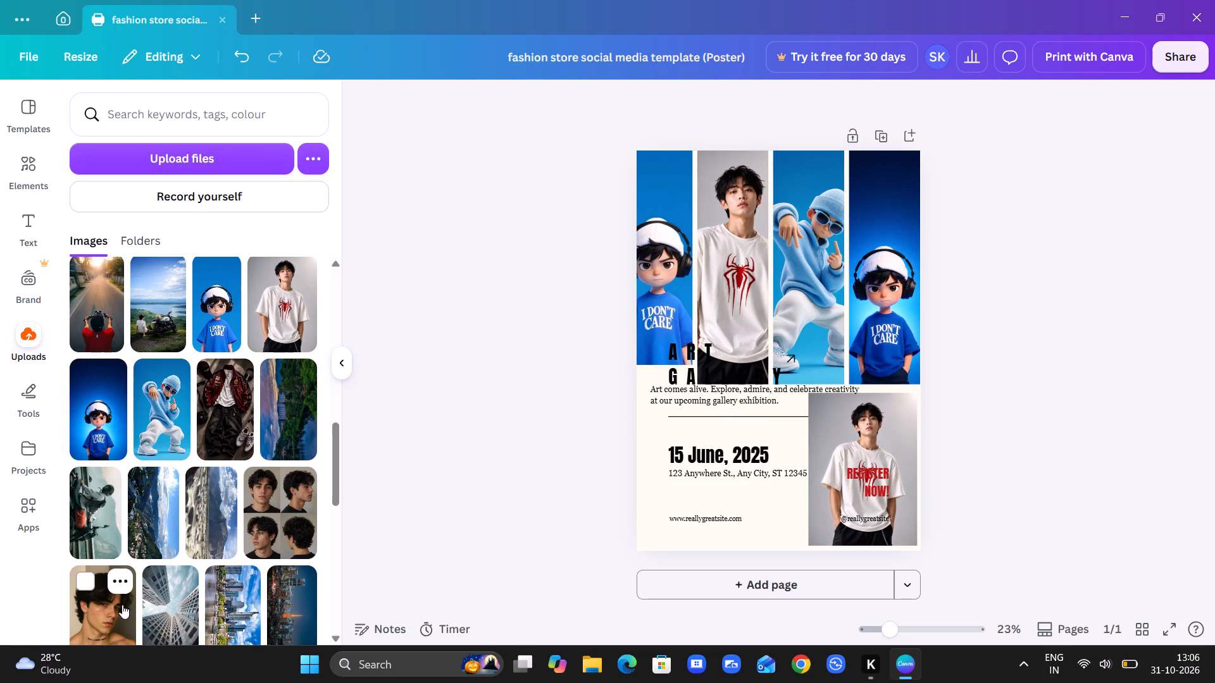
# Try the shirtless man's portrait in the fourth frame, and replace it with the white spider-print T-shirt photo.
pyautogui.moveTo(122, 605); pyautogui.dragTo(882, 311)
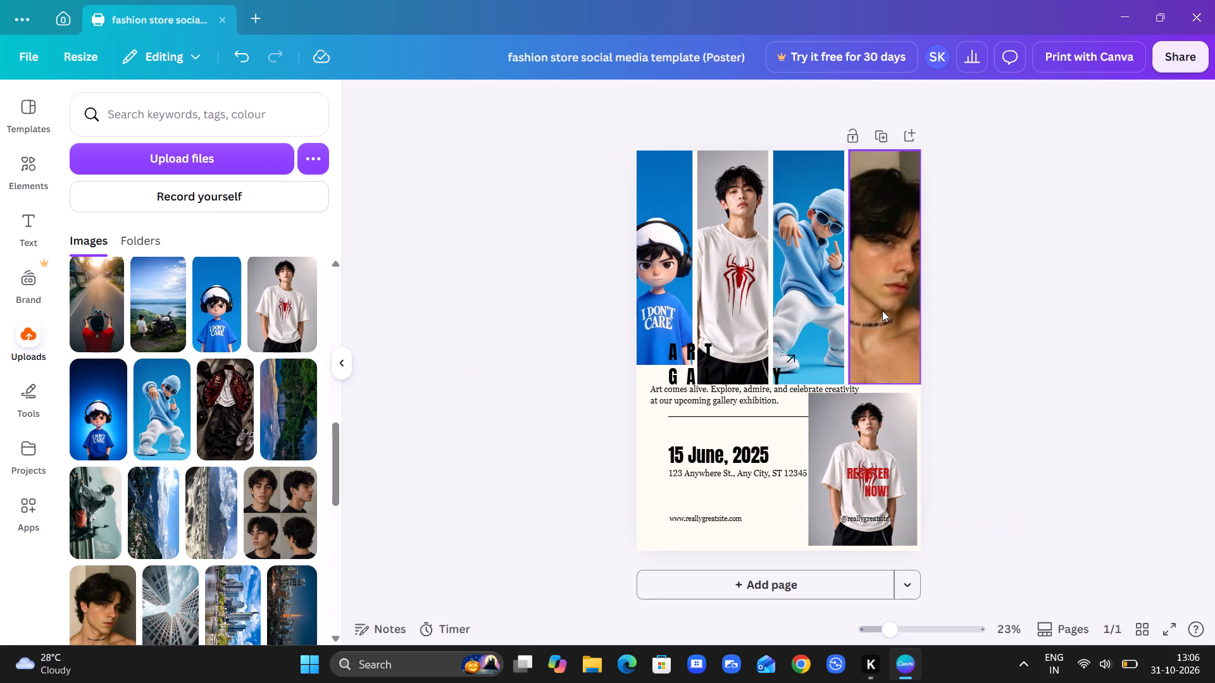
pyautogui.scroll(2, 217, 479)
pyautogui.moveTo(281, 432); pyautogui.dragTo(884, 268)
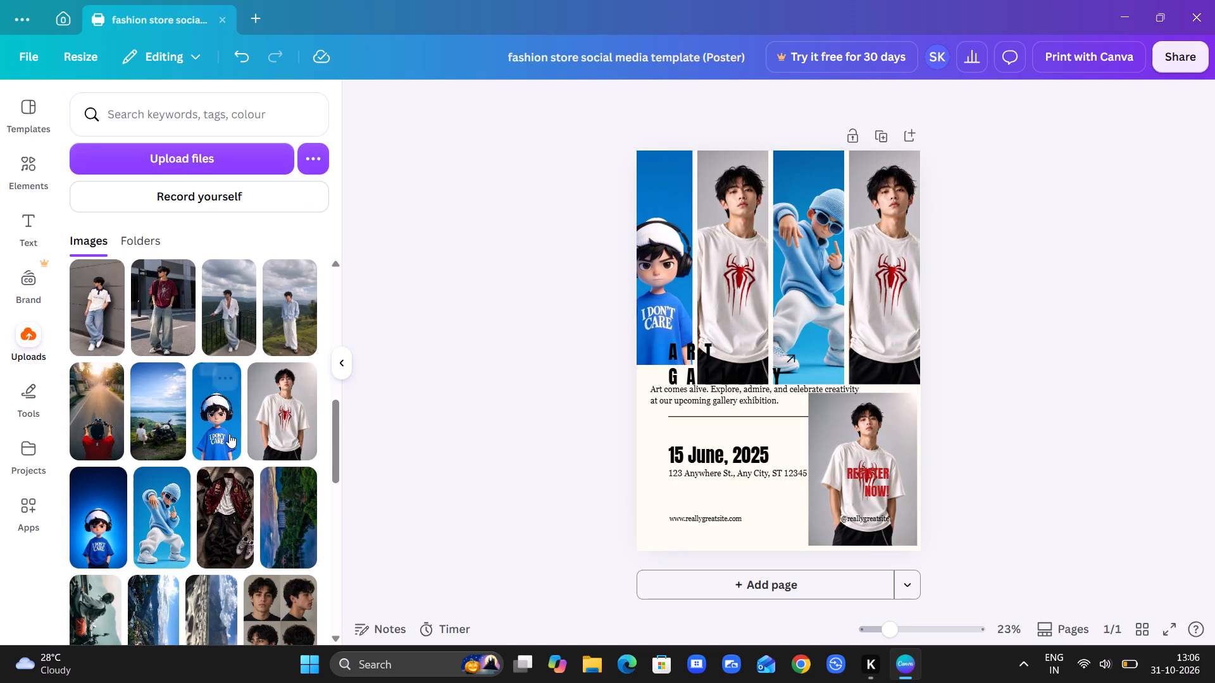
# Replace the third frame's image with the light-blue-background "I DON'T CARE" cartoon in the white beanie.
pyautogui.moveTo(230, 428); pyautogui.dragTo(815, 236)
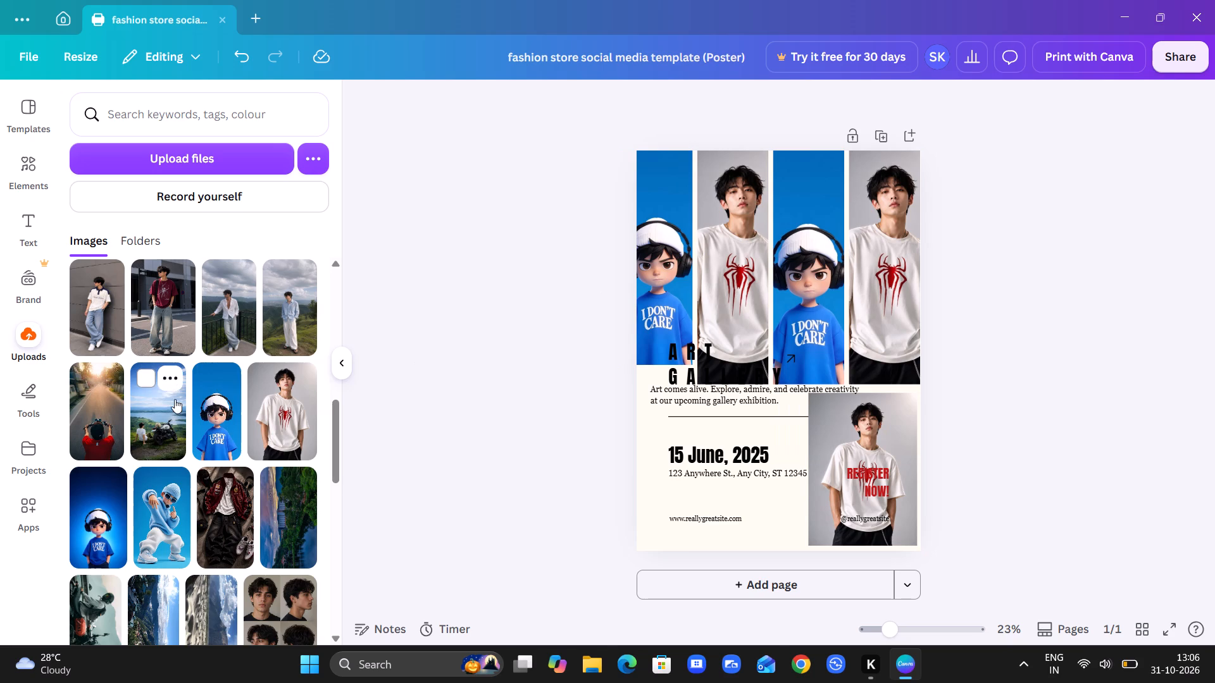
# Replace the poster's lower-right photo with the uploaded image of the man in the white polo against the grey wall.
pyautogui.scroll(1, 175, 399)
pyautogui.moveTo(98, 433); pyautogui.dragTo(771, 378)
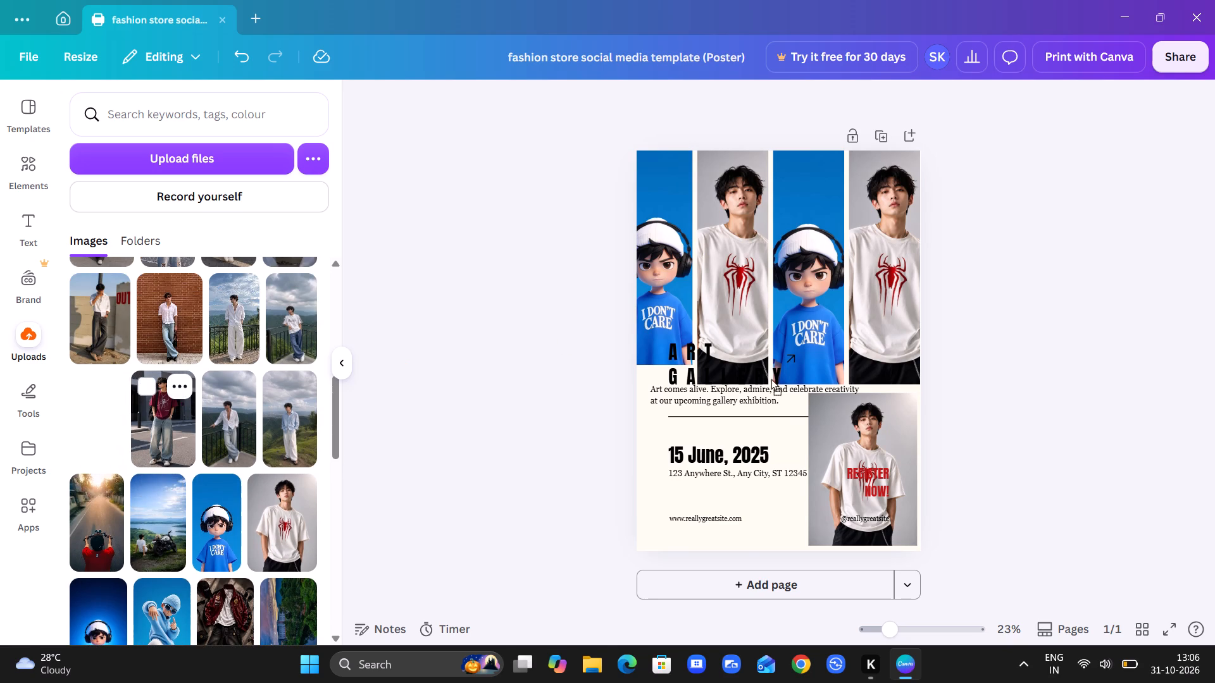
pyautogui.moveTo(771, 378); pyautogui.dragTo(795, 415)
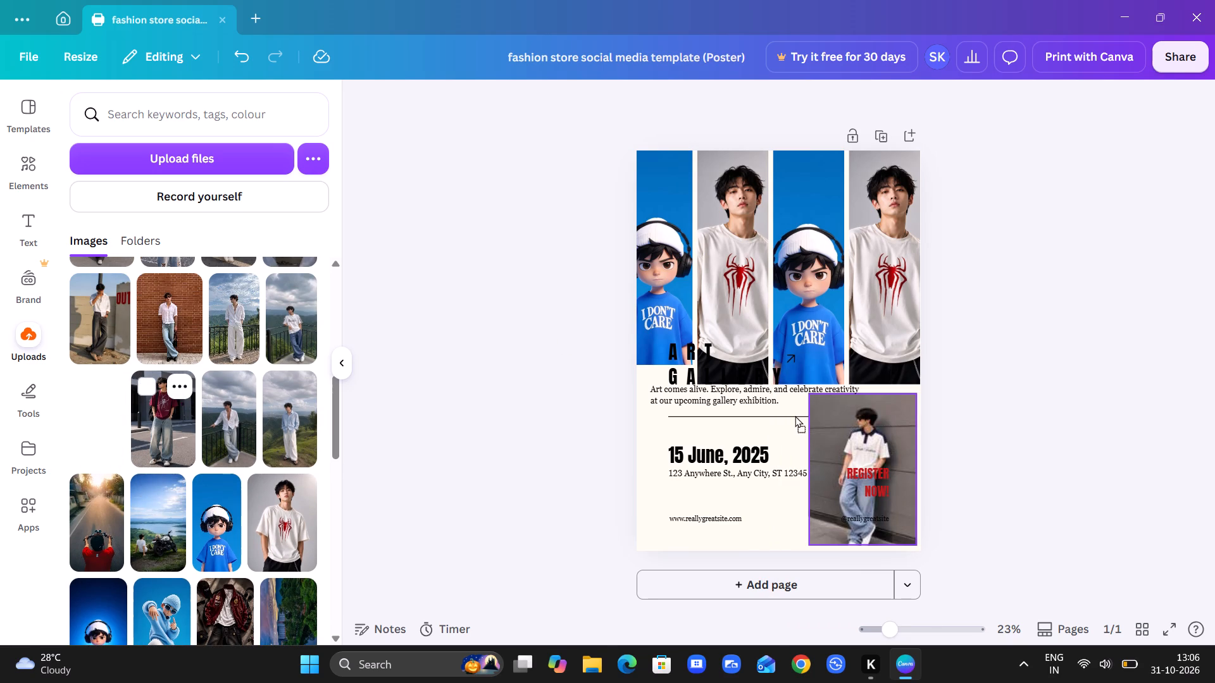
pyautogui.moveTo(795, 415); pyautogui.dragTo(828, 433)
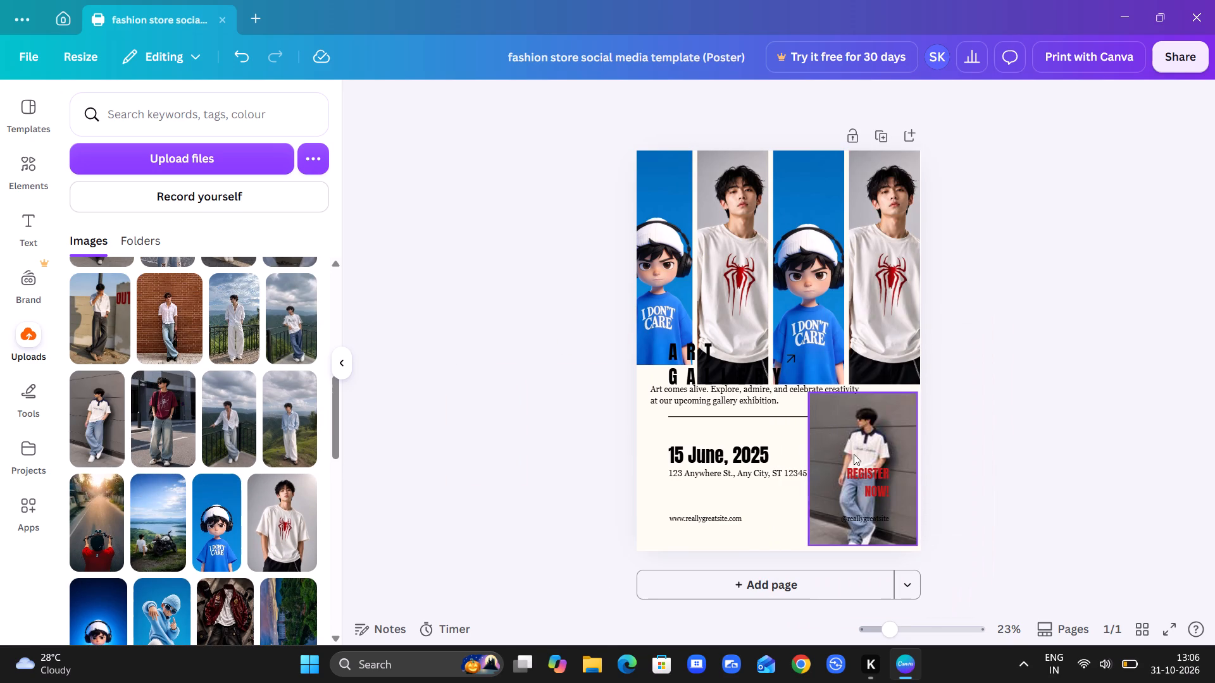
# Move the red REGISTER NOW! text off the lower-right photo to beside the 15 June, 2025 date.
pyautogui.moveTo(876, 489); pyautogui.dragTo(835, 426)
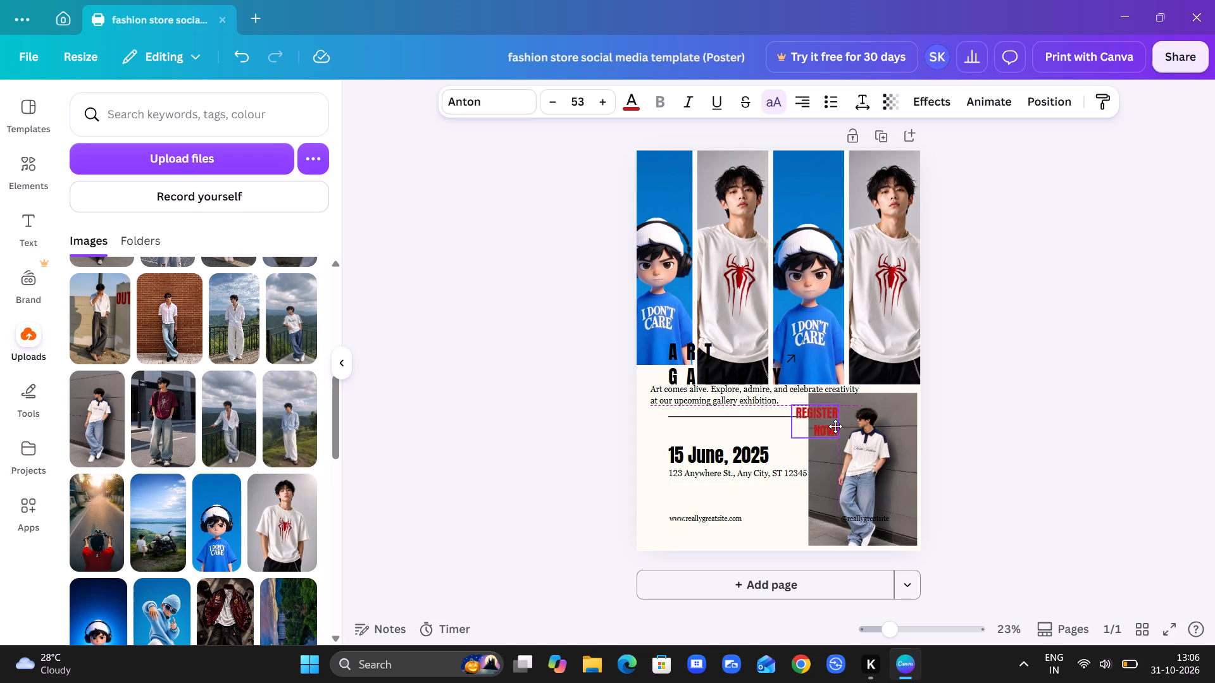
pyautogui.moveTo(835, 426); pyautogui.dragTo(871, 464)
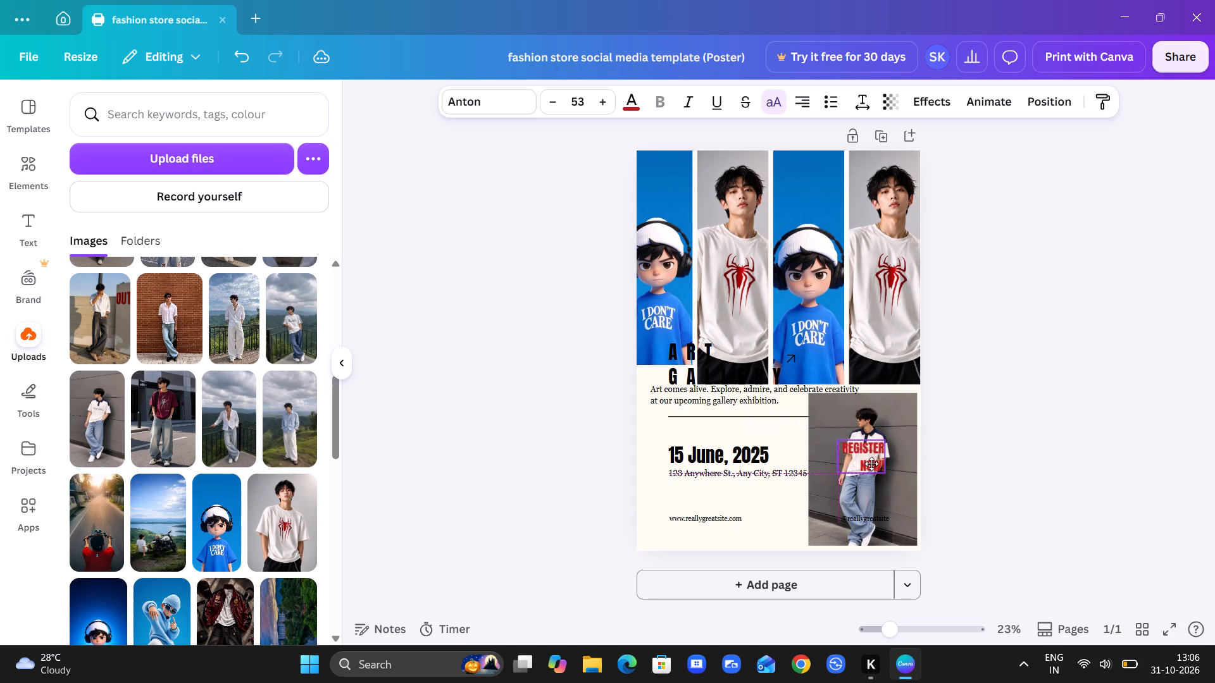
pyautogui.moveTo(871, 464); pyautogui.dragTo(780, 446)
pyautogui.click(623, 451)
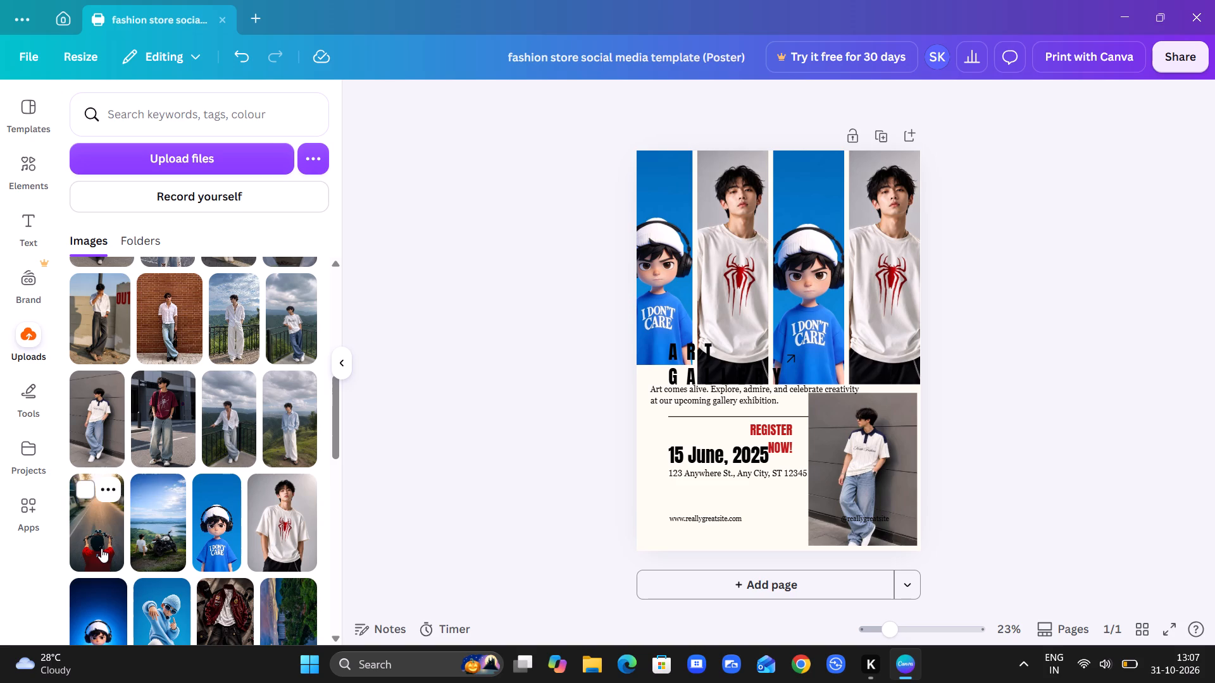
# Replace the poster's lower-right photo with the uploaded image of the red-shirted motorcycle rider on the road.
pyautogui.moveTo(101, 548); pyautogui.dragTo(843, 410)
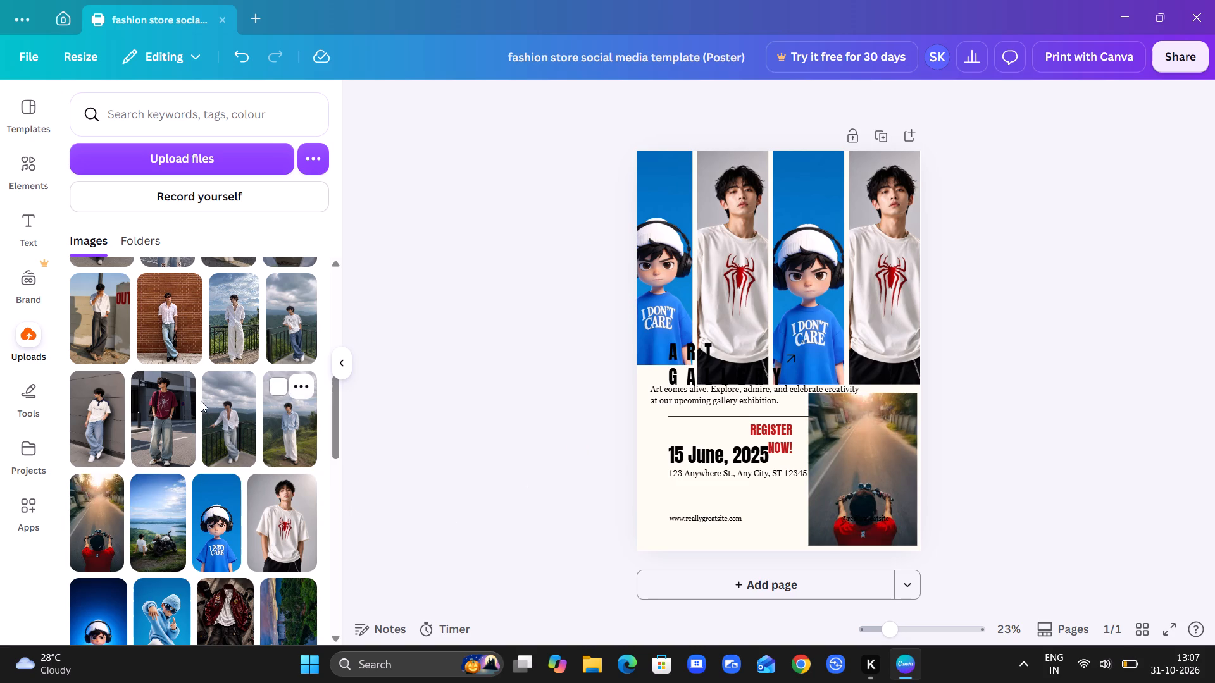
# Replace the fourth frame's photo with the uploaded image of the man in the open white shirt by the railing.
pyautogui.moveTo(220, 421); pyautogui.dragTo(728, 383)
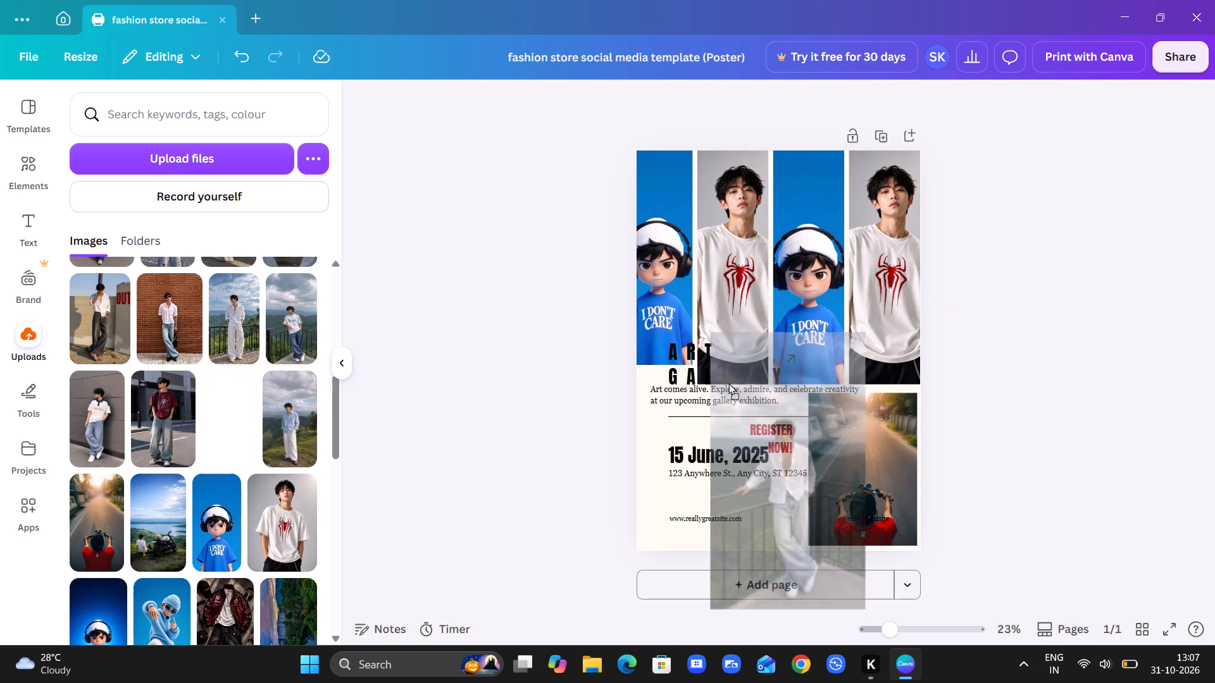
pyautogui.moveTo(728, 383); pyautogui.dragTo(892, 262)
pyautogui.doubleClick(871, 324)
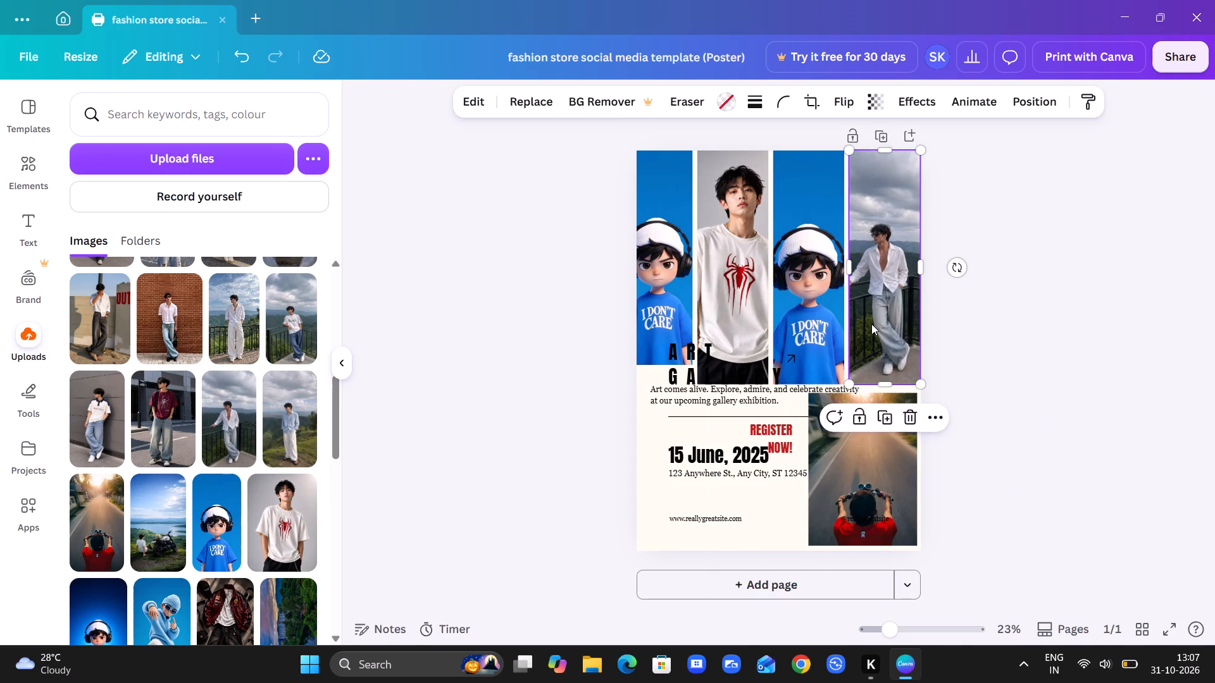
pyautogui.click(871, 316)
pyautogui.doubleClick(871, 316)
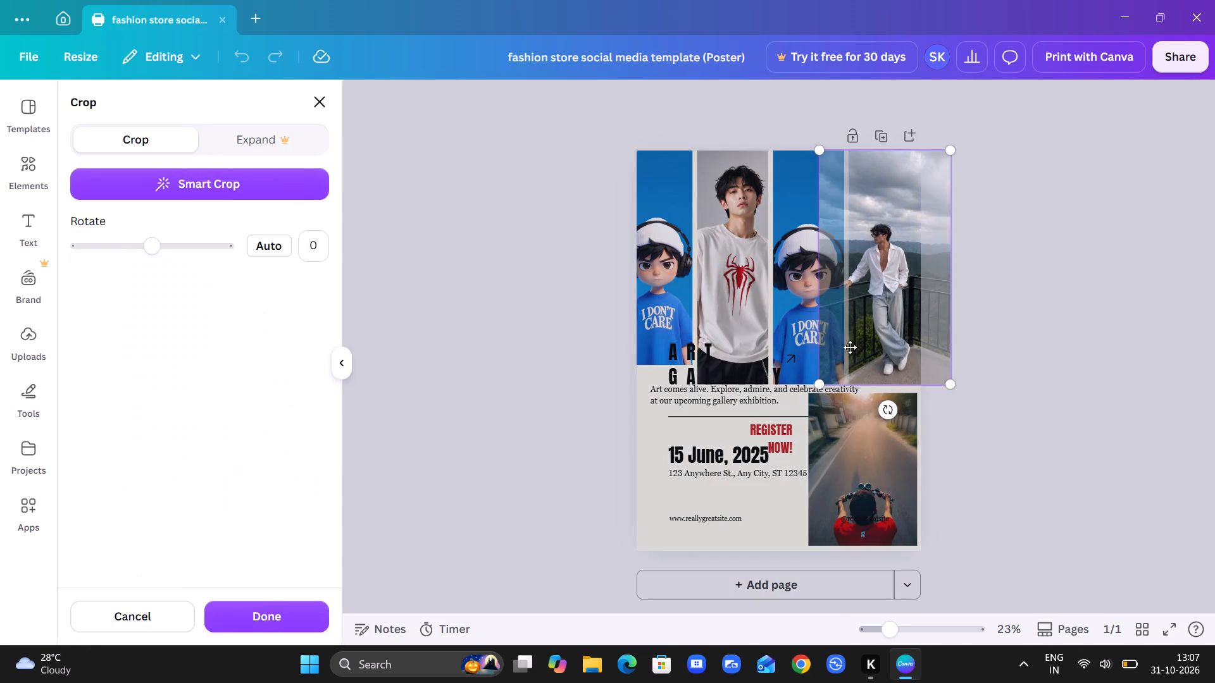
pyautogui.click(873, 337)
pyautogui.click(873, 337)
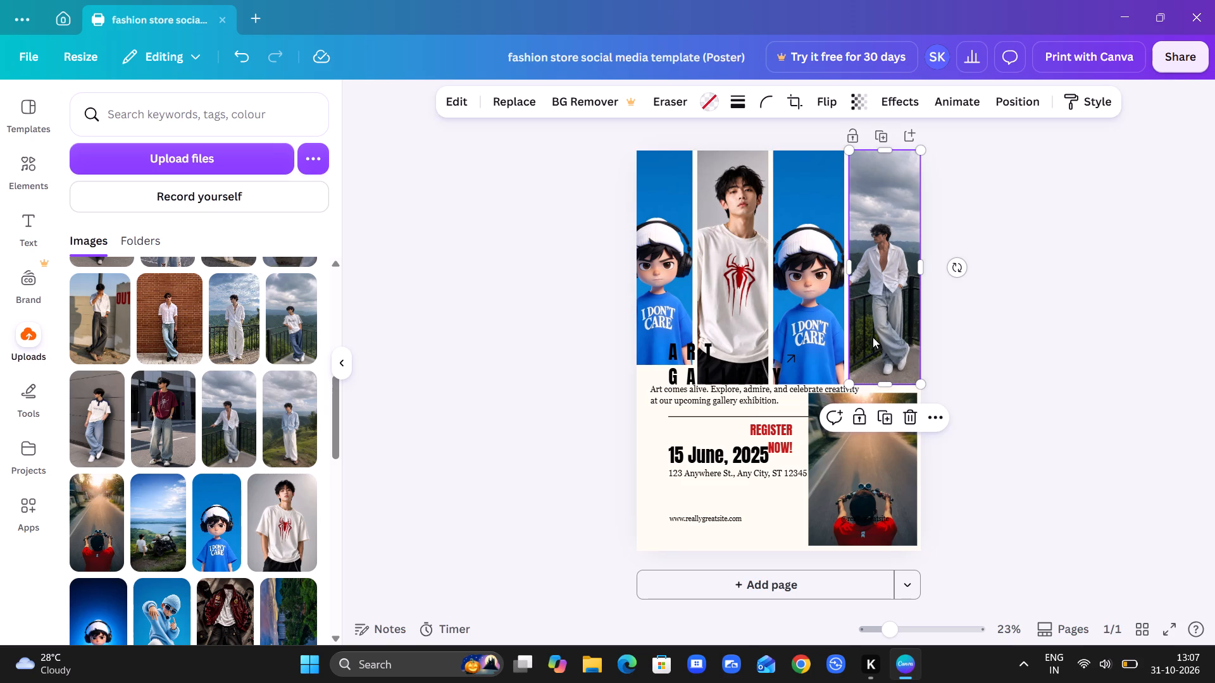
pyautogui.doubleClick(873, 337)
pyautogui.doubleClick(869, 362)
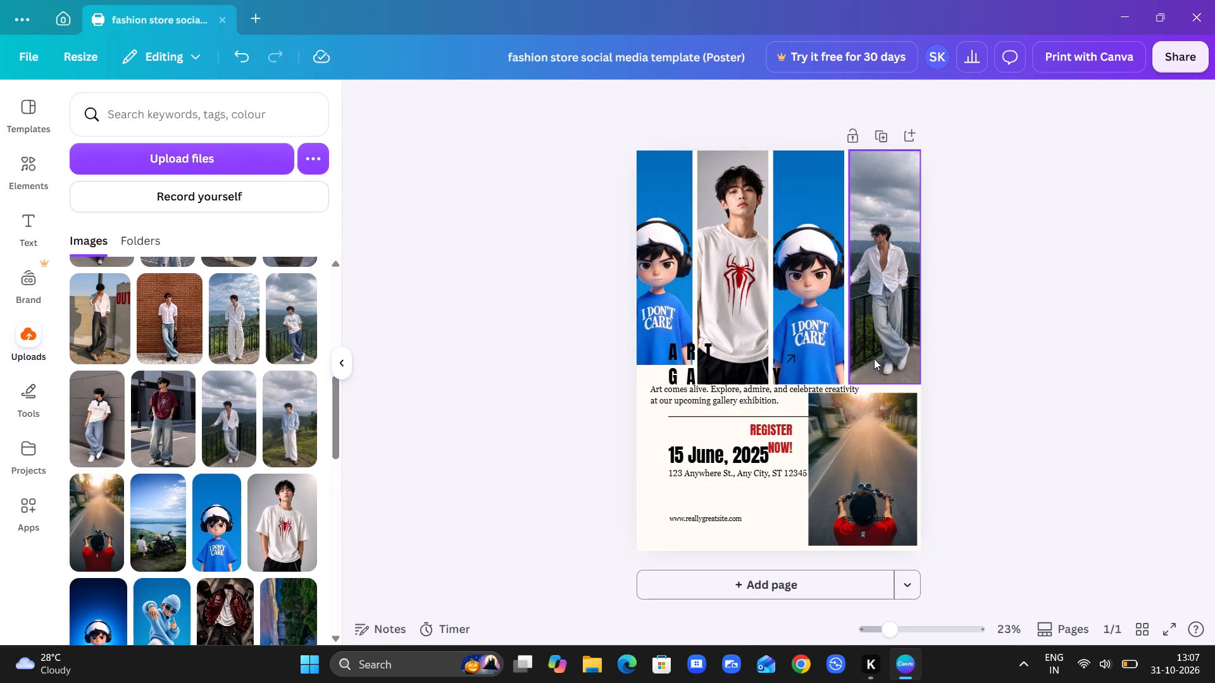
# Fill the fourth frame with the light-blue "I DON'T CARE" cartoon, enlarging and repositioning its crop so the character fills the frame.
pyautogui.moveTo(217, 543); pyautogui.dragTo(951, 306)
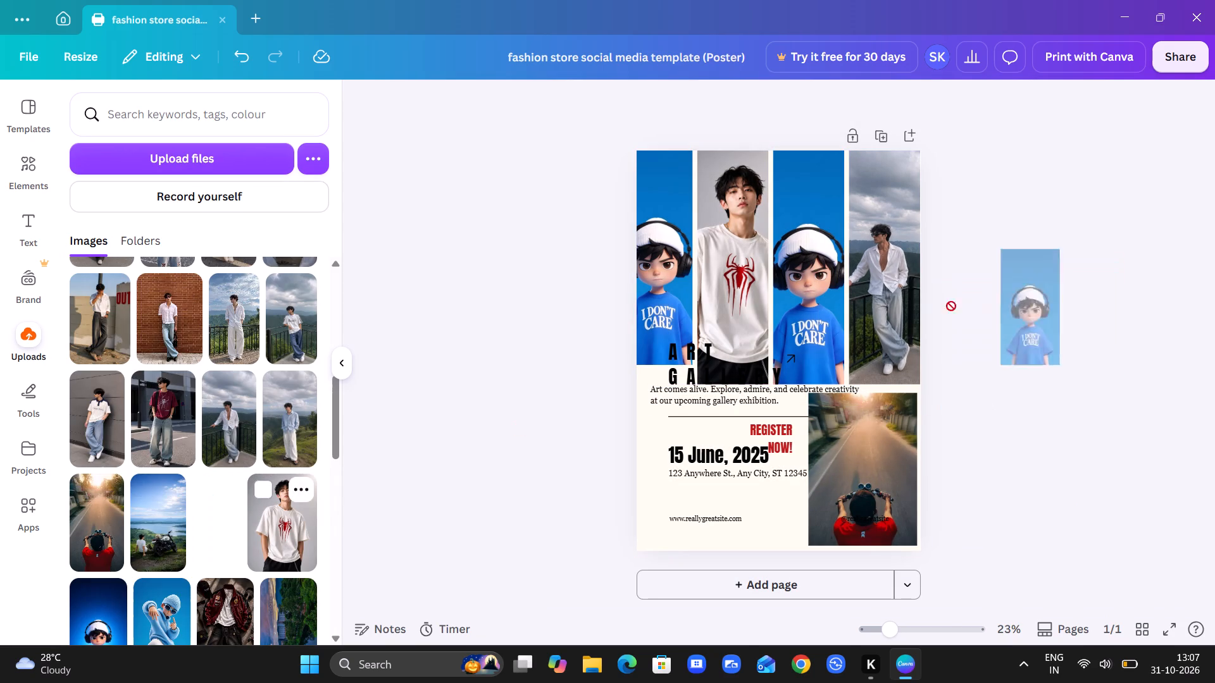
pyautogui.moveTo(951, 306); pyautogui.dragTo(862, 305)
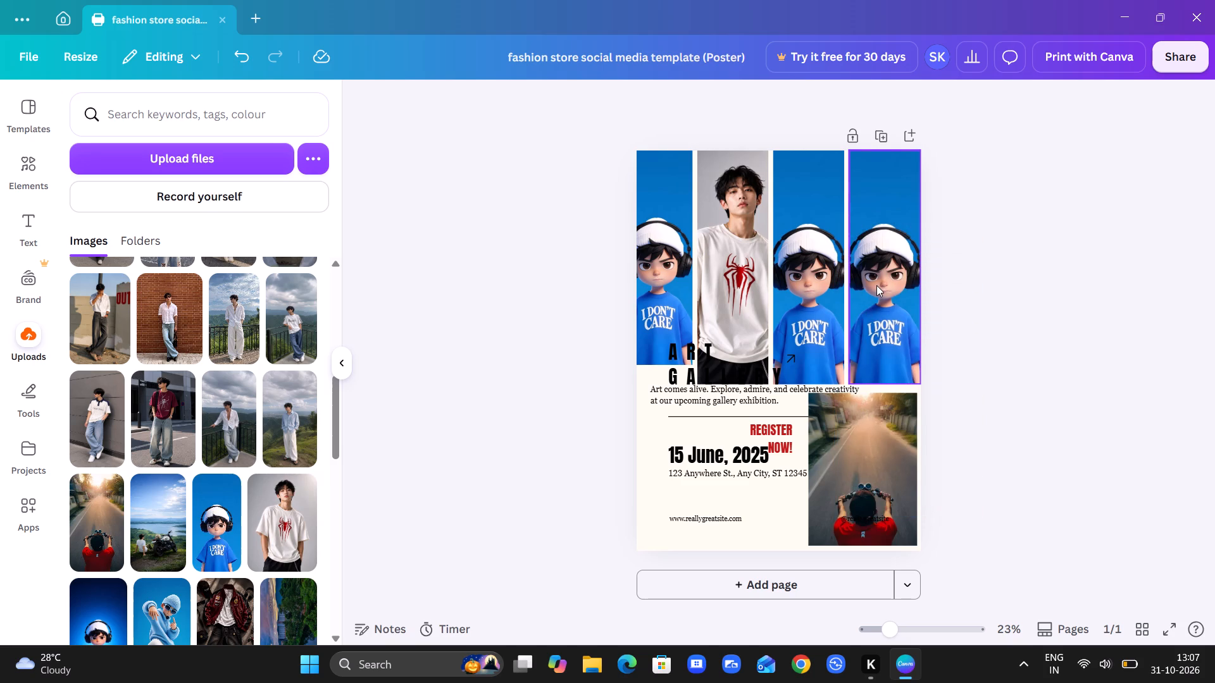
pyautogui.click(876, 285)
pyautogui.doubleClick(876, 285)
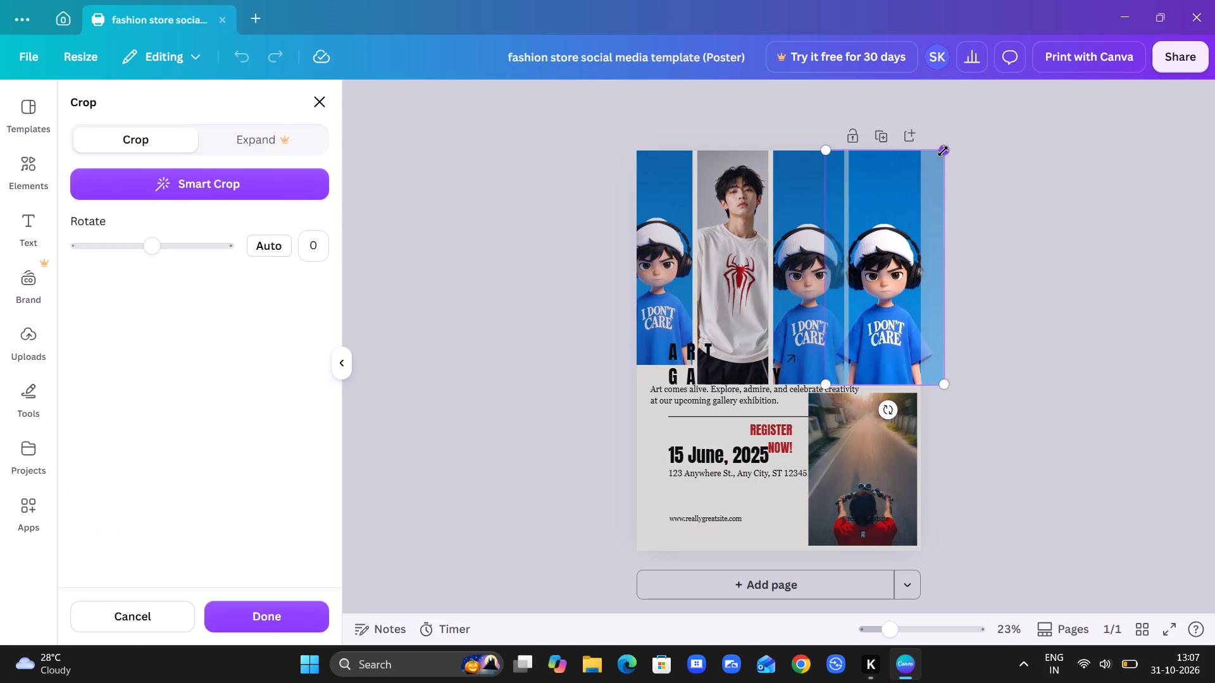
pyautogui.moveTo(943, 151); pyautogui.dragTo(1074, 66)
pyautogui.moveTo(902, 200); pyautogui.dragTo(862, 217)
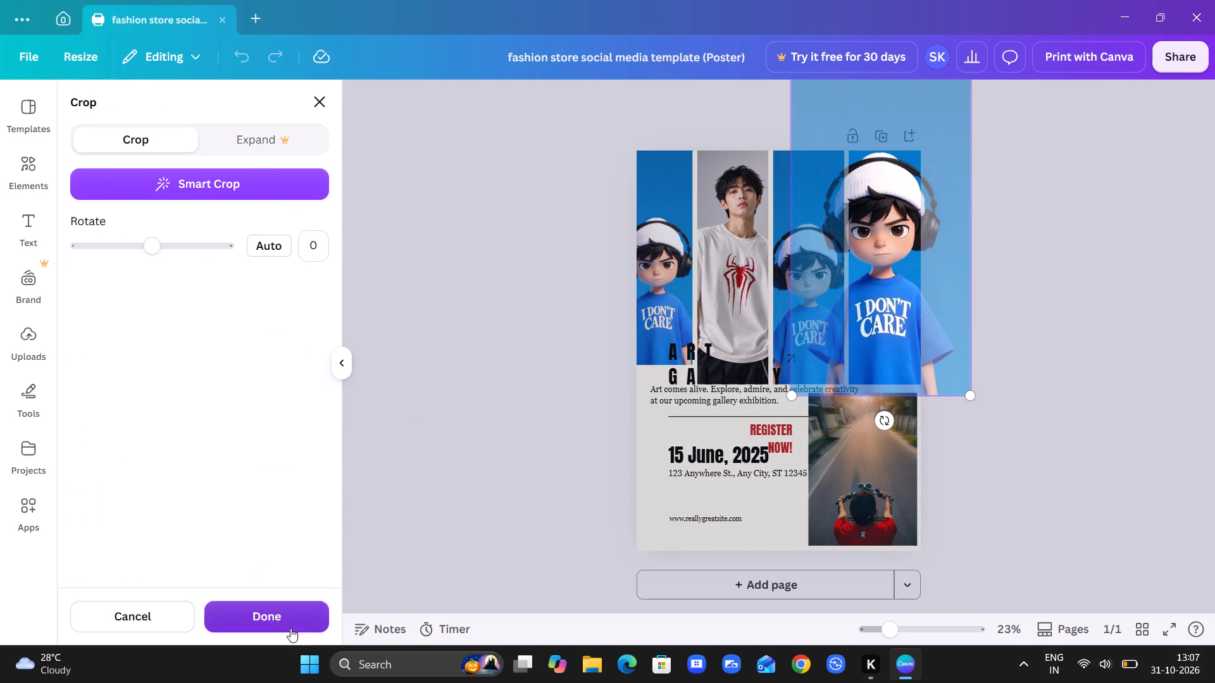
pyautogui.click(291, 620)
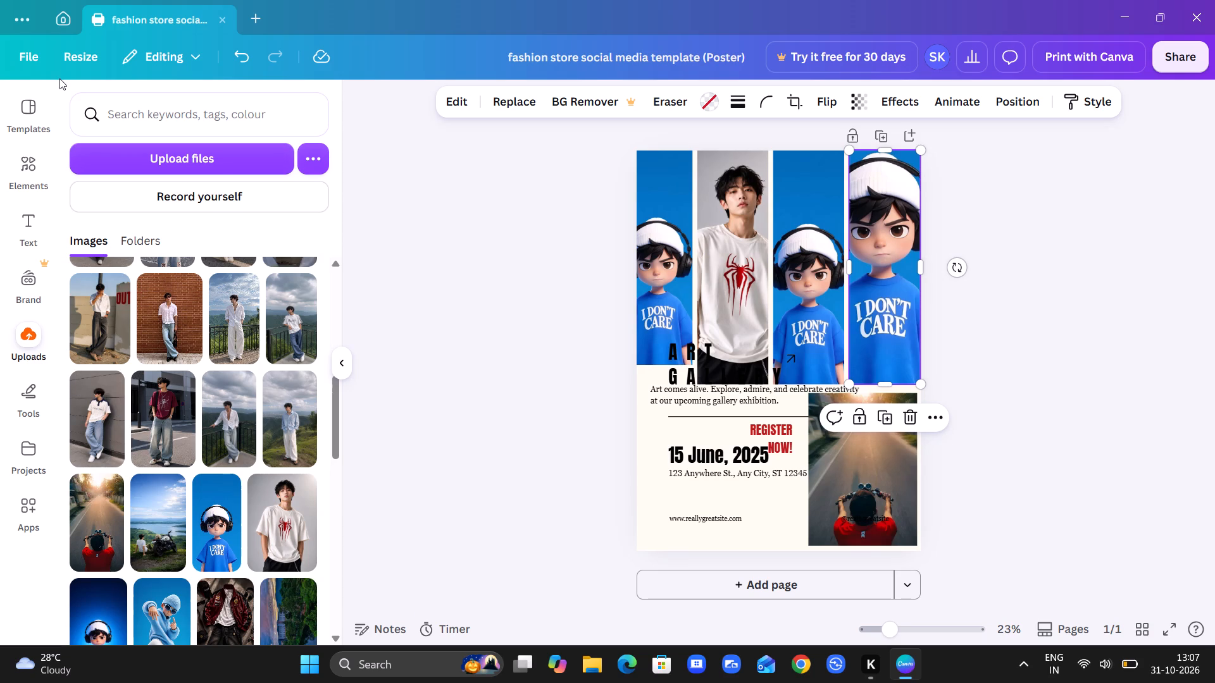
# Replace the poster design with the dark "Beyond the Ordinary" exhibition template with the bicycle photo.
pyautogui.click(27, 136)
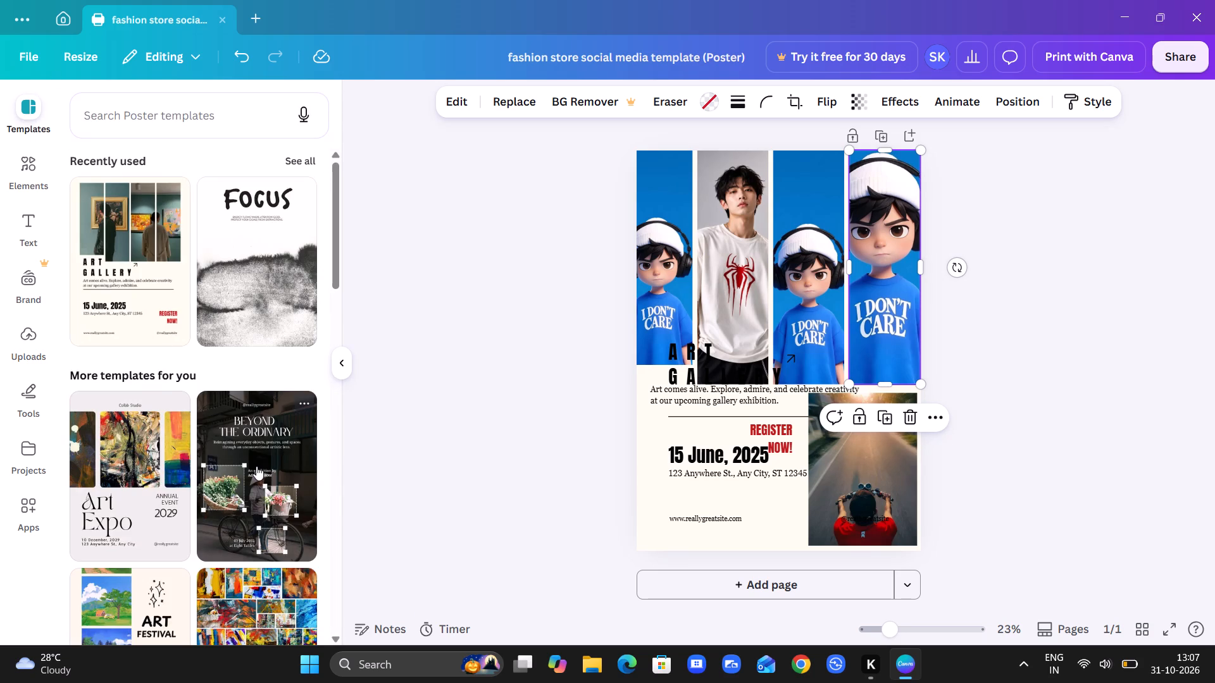
pyautogui.click(256, 466)
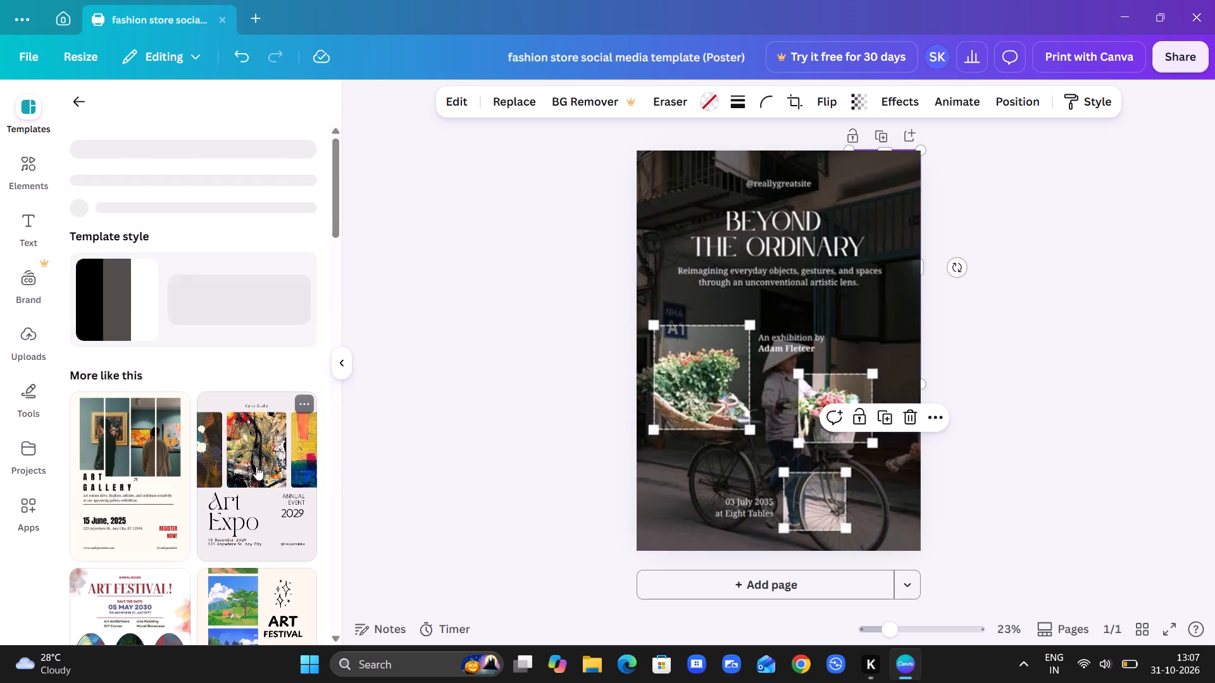
# Fill the large frame with the uploaded maroon T-shirt photo and the middle frame with the open white shirt photo.
pyautogui.click(32, 338)
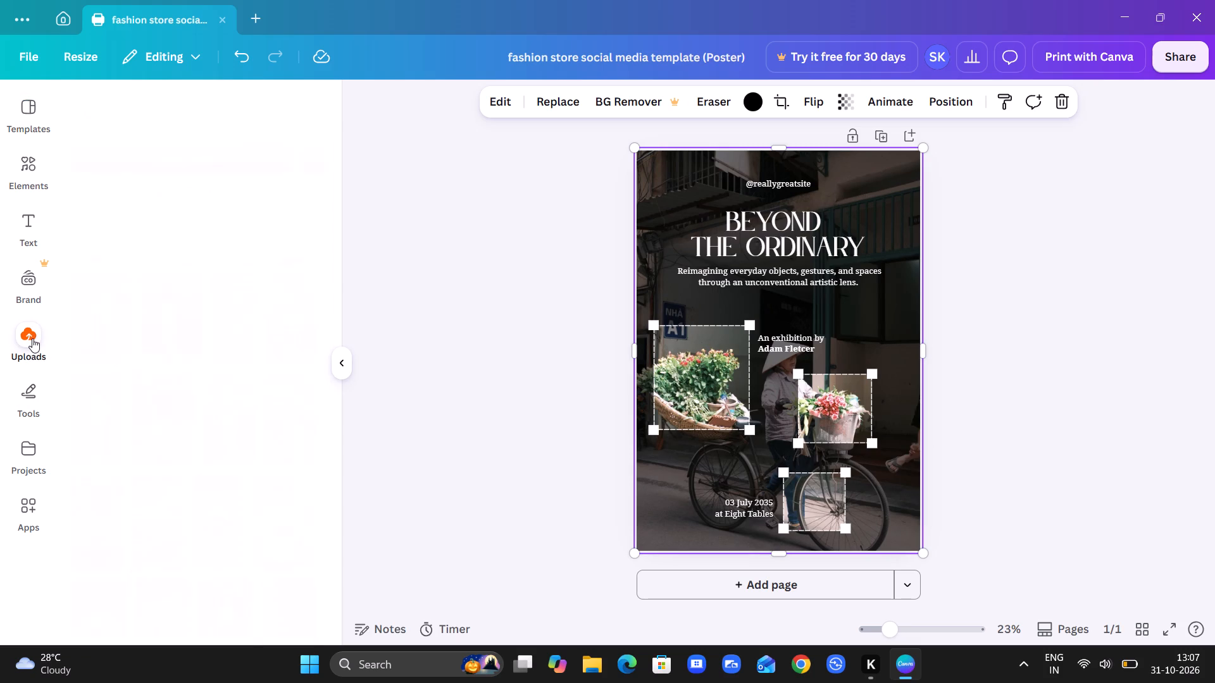
pyautogui.moveTo(157, 440); pyautogui.dragTo(719, 354)
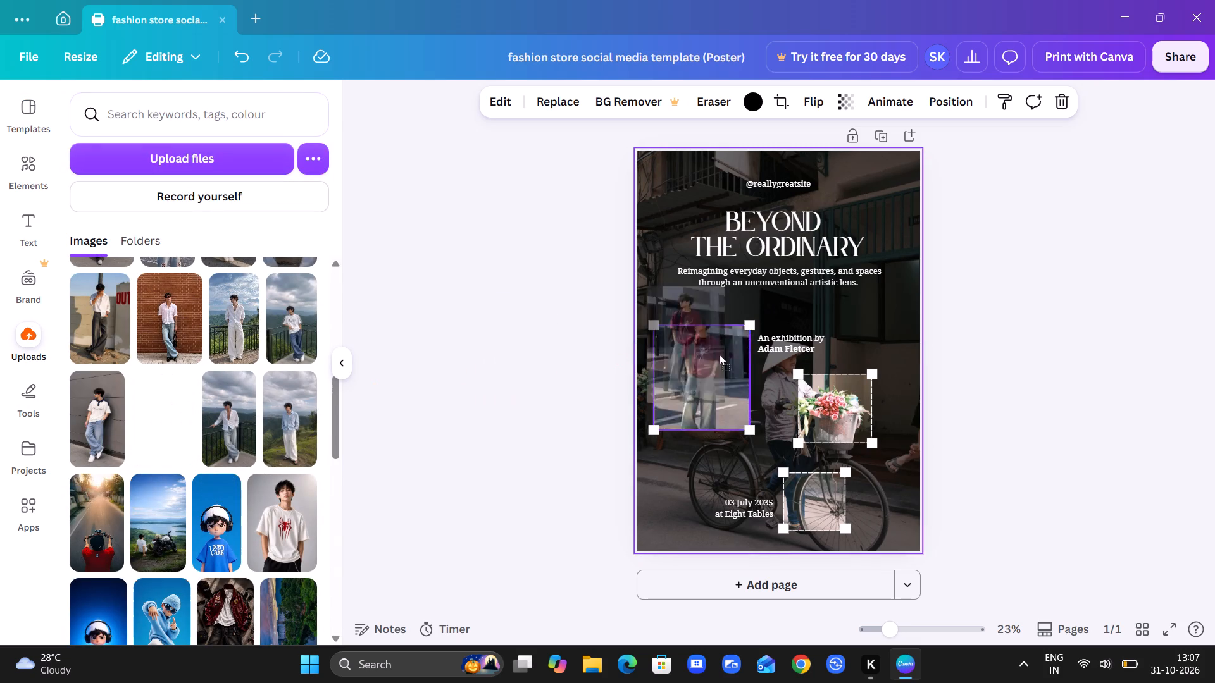
pyautogui.moveTo(719, 354); pyautogui.dragTo(707, 393)
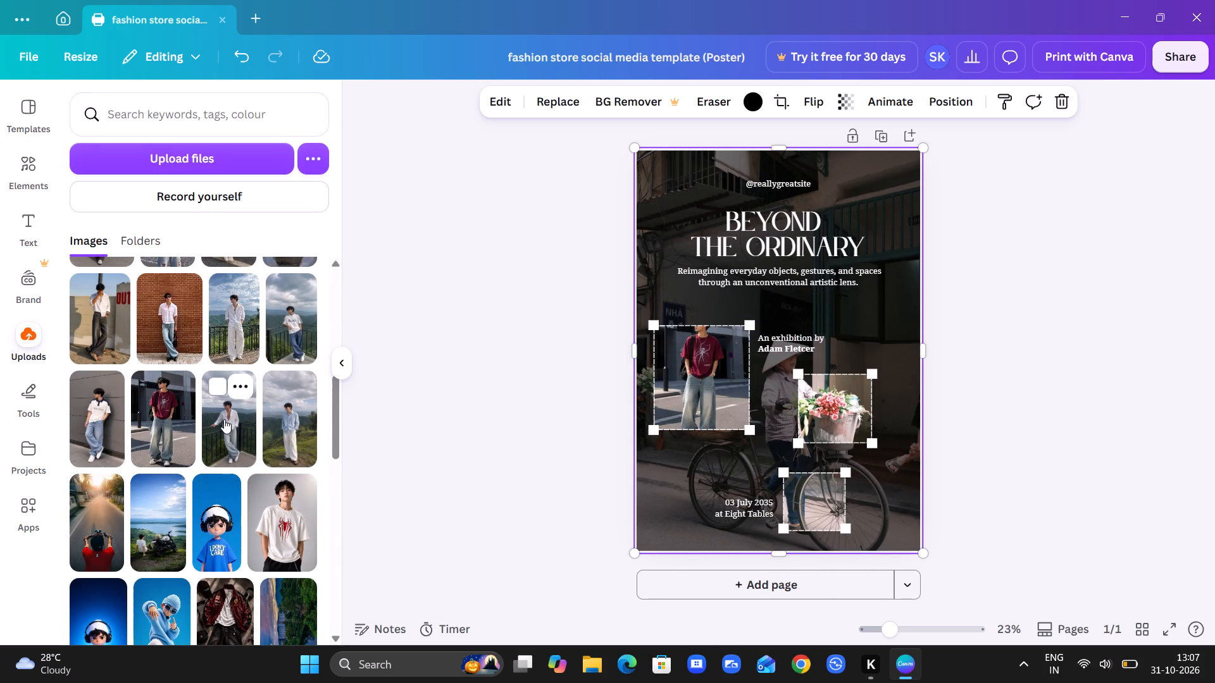
pyautogui.moveTo(224, 419); pyautogui.dragTo(801, 397)
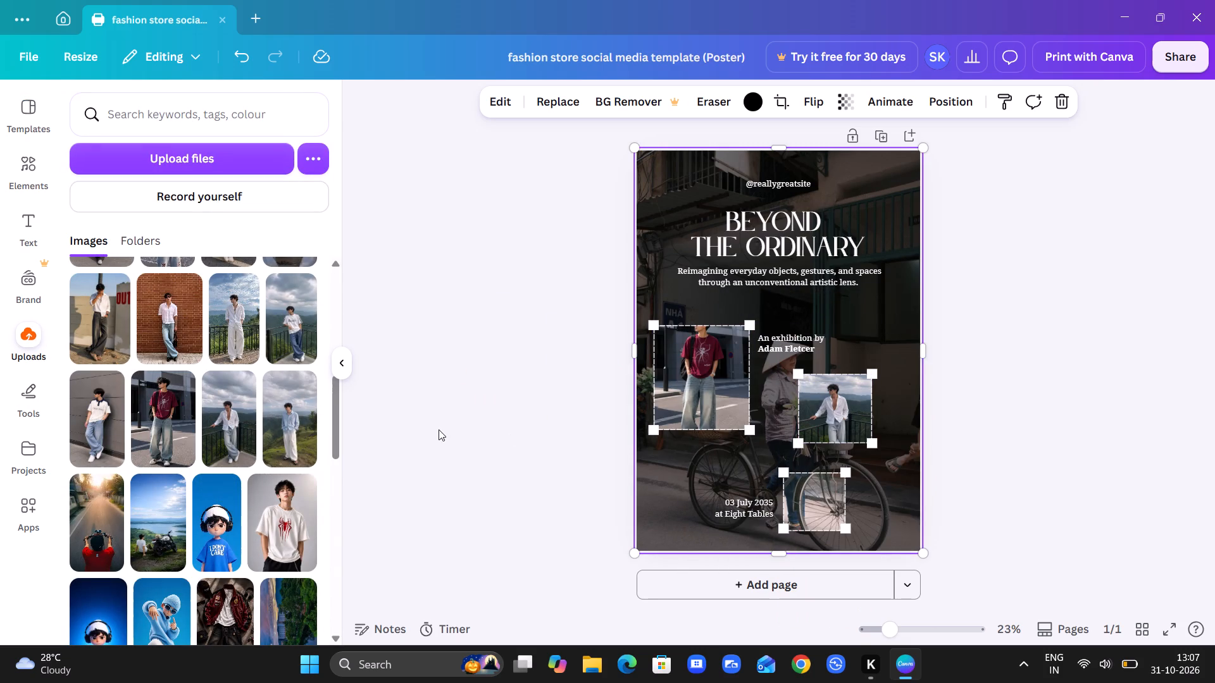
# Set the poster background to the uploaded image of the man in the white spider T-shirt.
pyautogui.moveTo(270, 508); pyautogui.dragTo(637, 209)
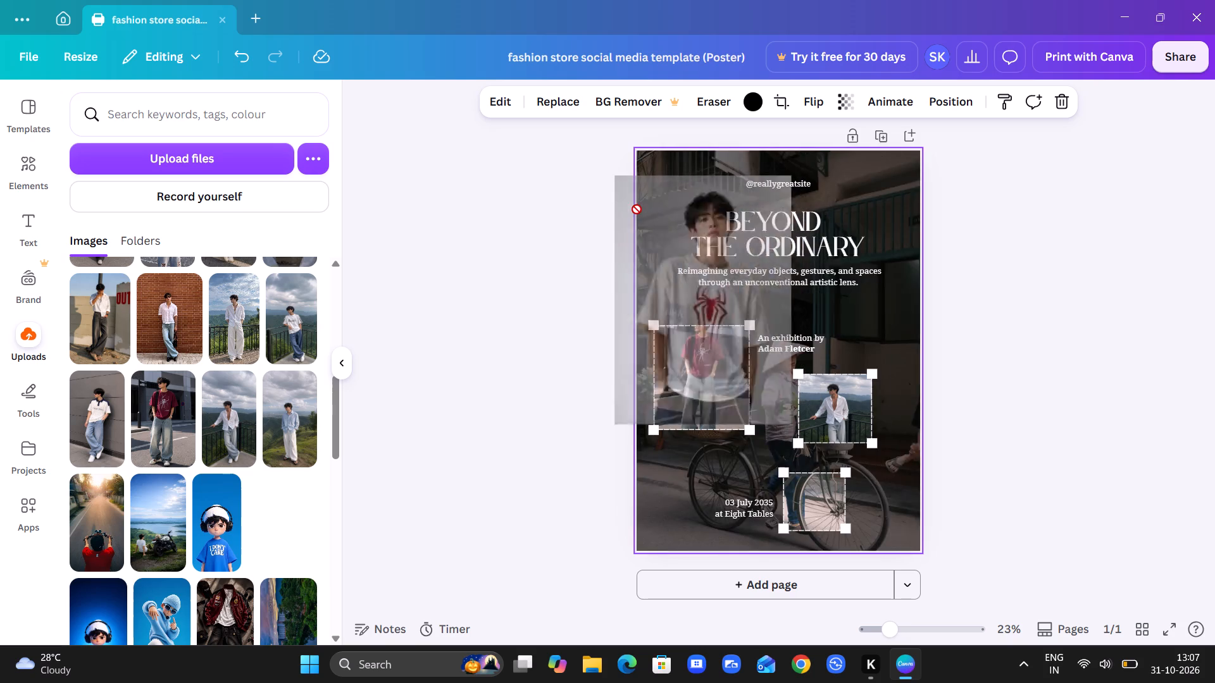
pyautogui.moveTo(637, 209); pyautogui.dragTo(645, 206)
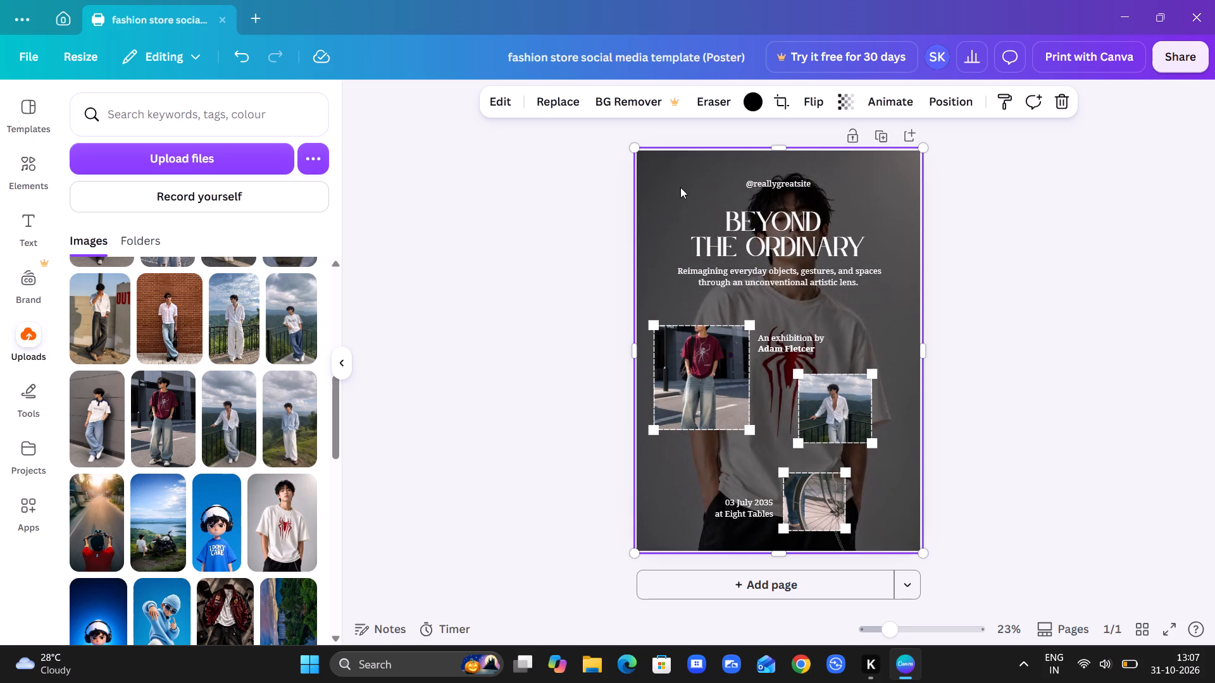
pyautogui.moveTo(676, 187); pyautogui.dragTo(823, 271)
pyautogui.moveTo(845, 250); pyautogui.dragTo(768, 213)
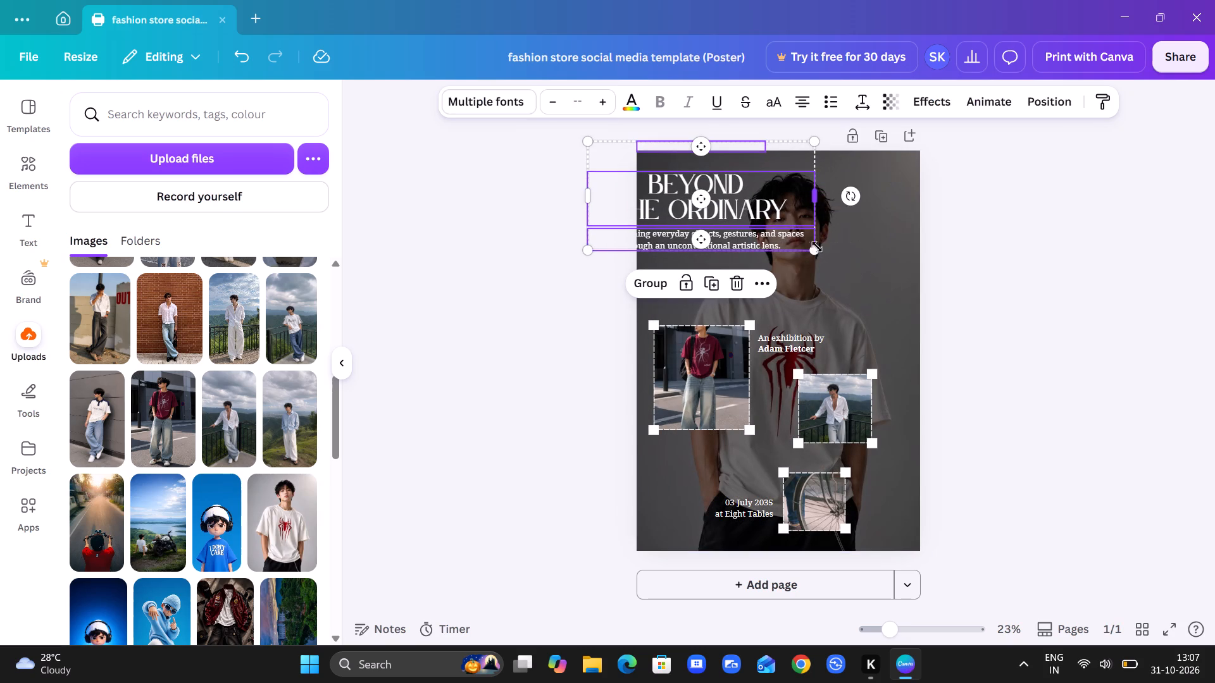
pyautogui.moveTo(814, 247); pyautogui.dragTo(735, 219)
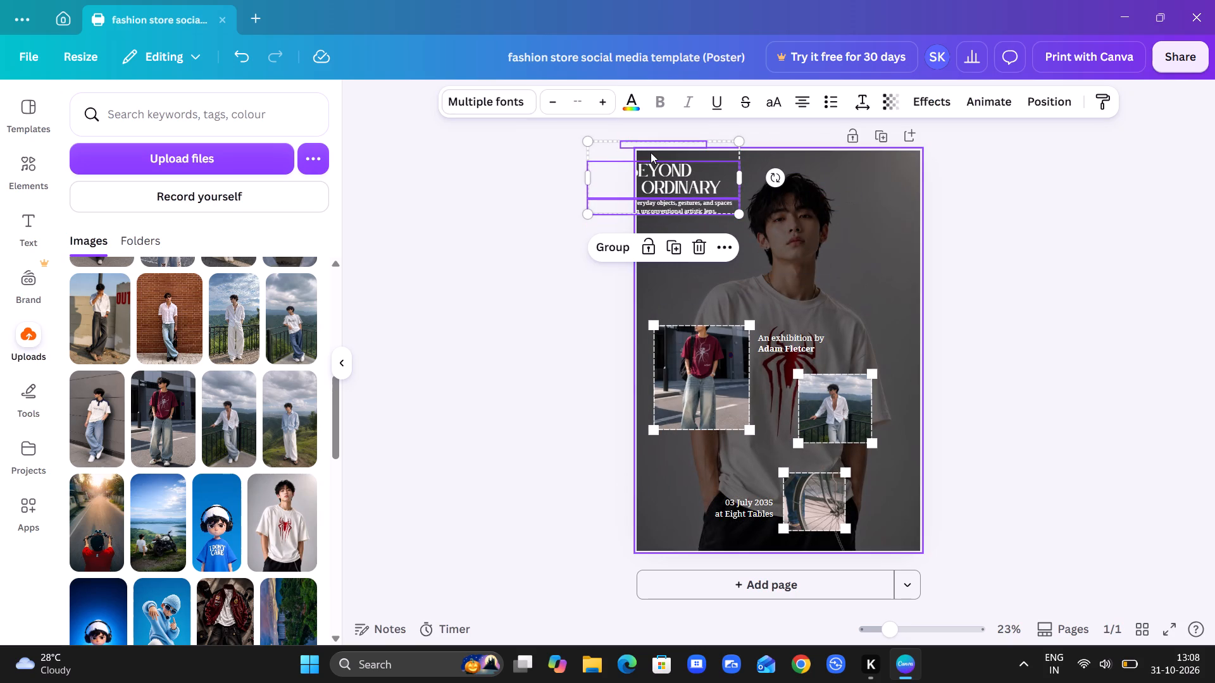
pyautogui.moveTo(651, 152); pyautogui.dragTo(699, 160)
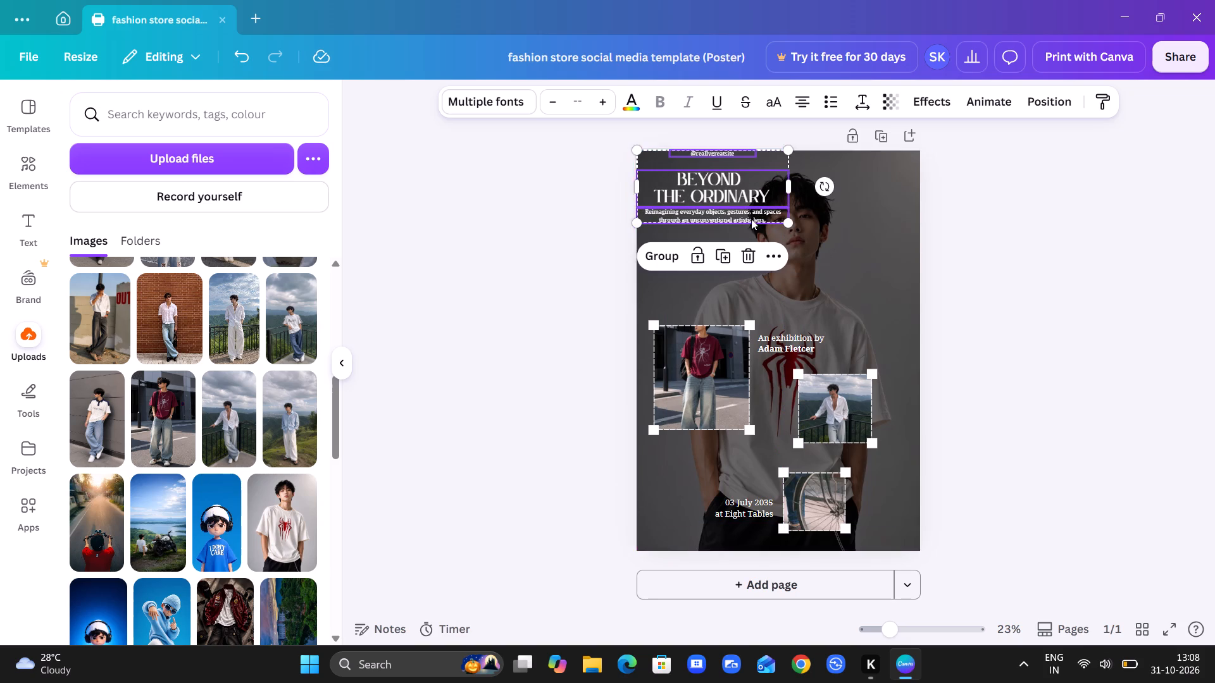
pyautogui.moveTo(787, 218); pyautogui.dragTo(761, 214)
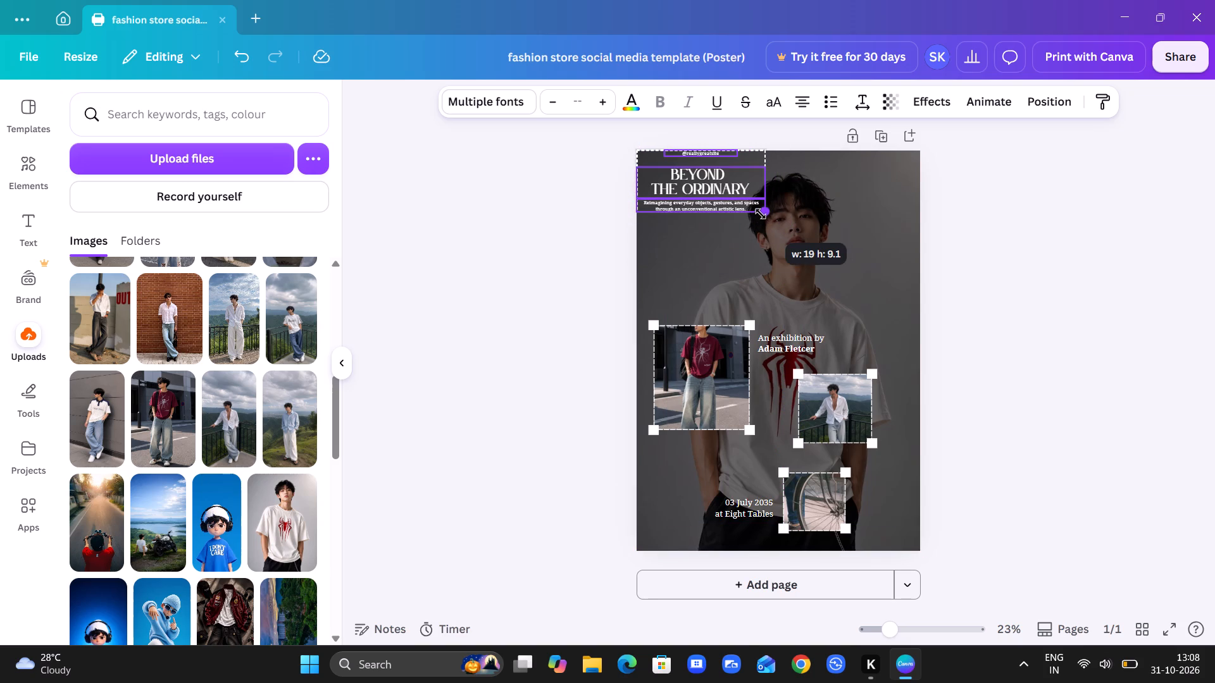
pyautogui.moveTo(761, 214); pyautogui.dragTo(778, 211)
pyautogui.click(778, 211)
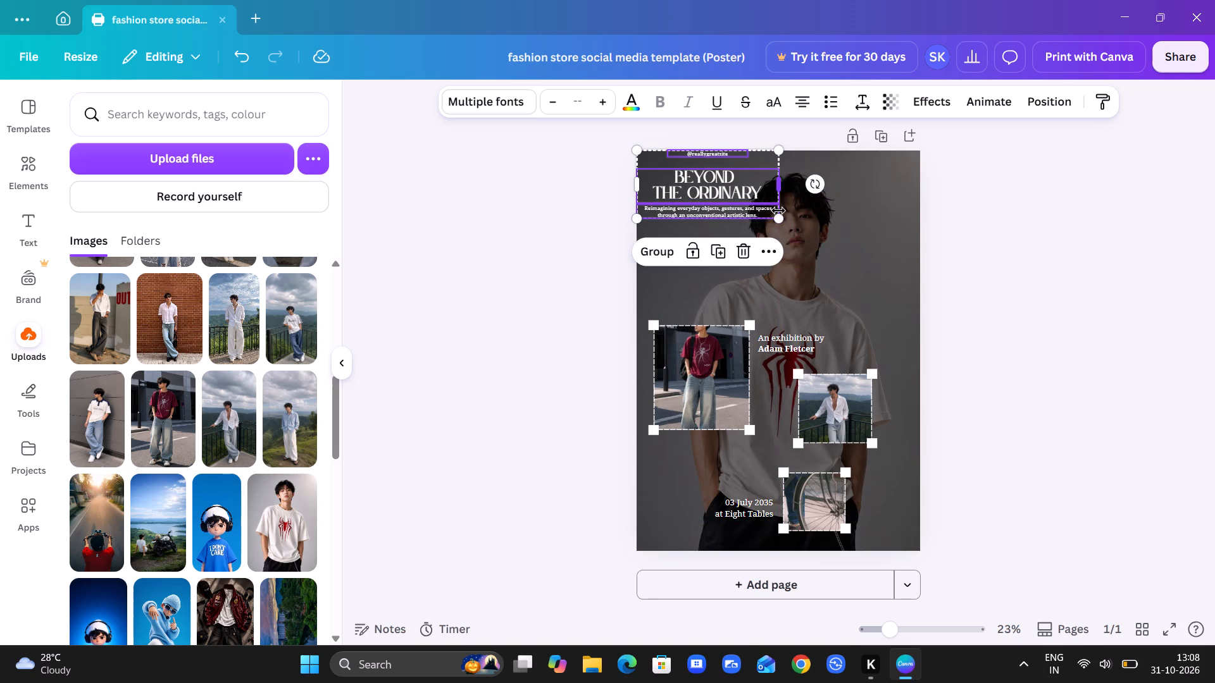
pyautogui.click(778, 211)
pyautogui.moveTo(780, 221); pyautogui.dragTo(757, 209)
pyautogui.click(561, 257)
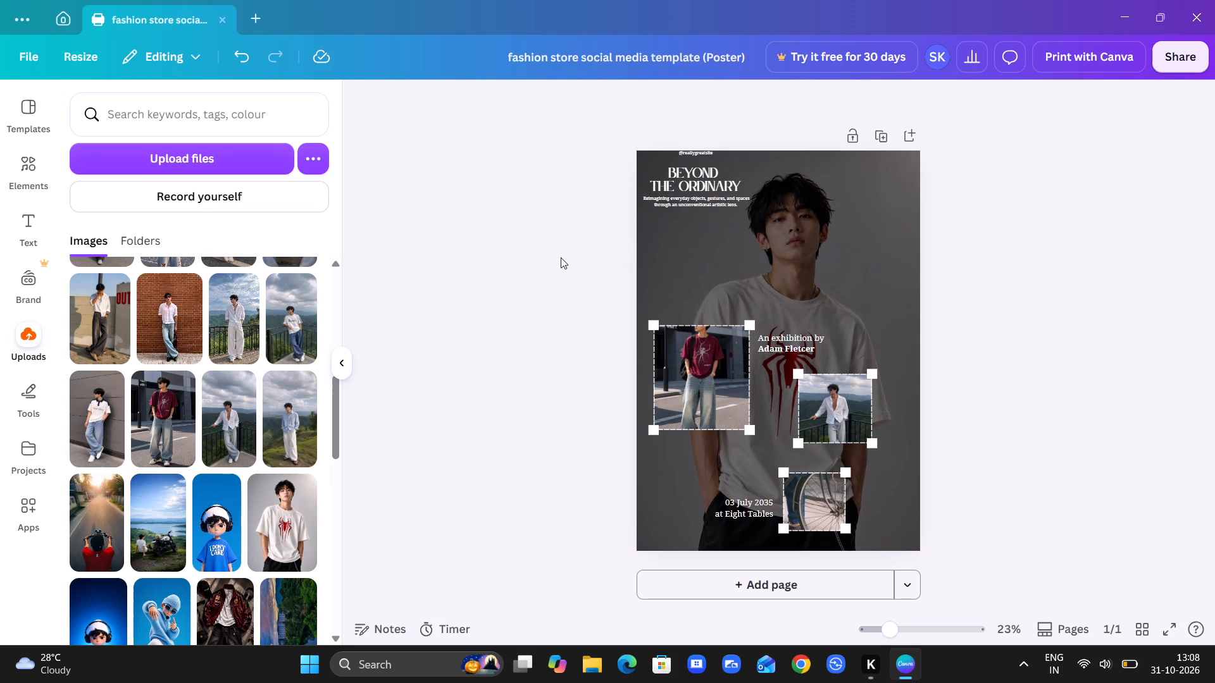
pyautogui.moveTo(670, 193); pyautogui.dragTo(813, 202)
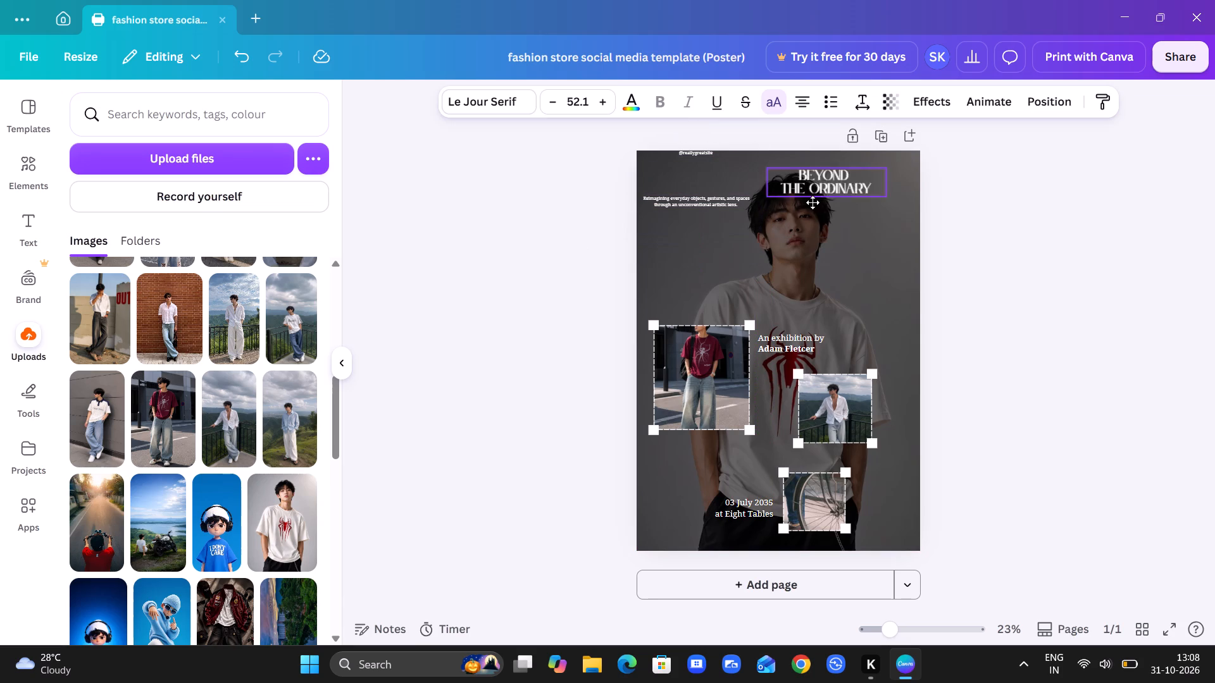
pyautogui.moveTo(813, 202); pyautogui.dragTo(668, 292)
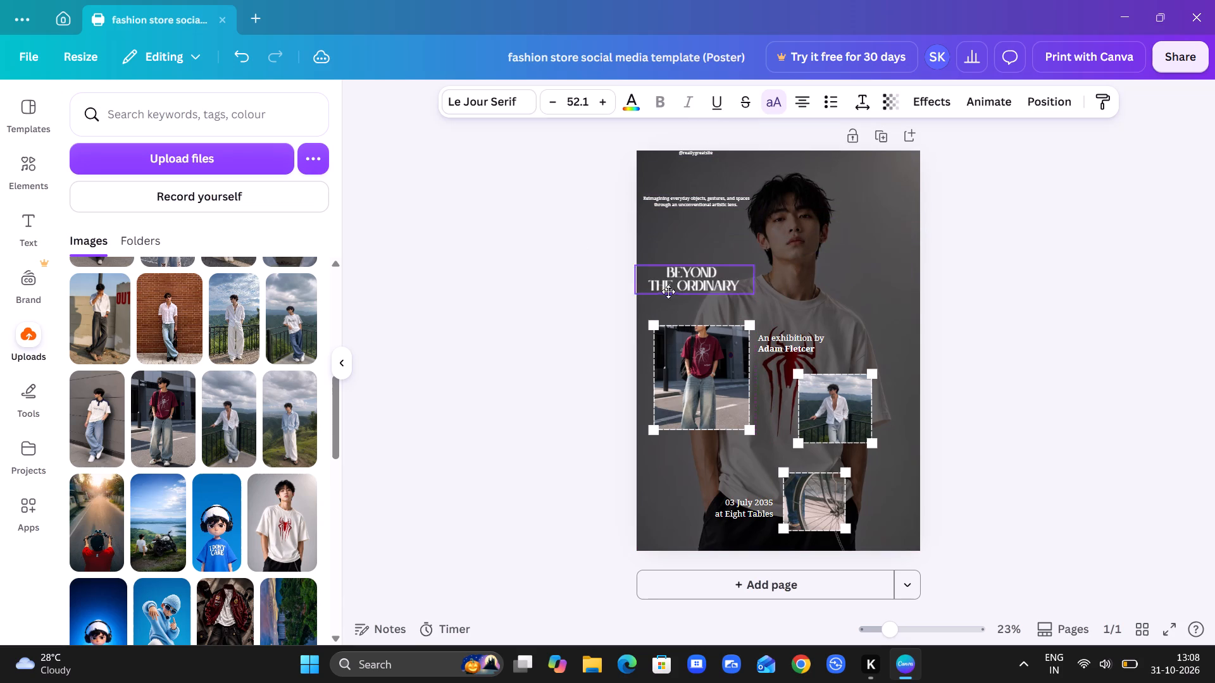
pyautogui.moveTo(668, 292); pyautogui.dragTo(668, 187)
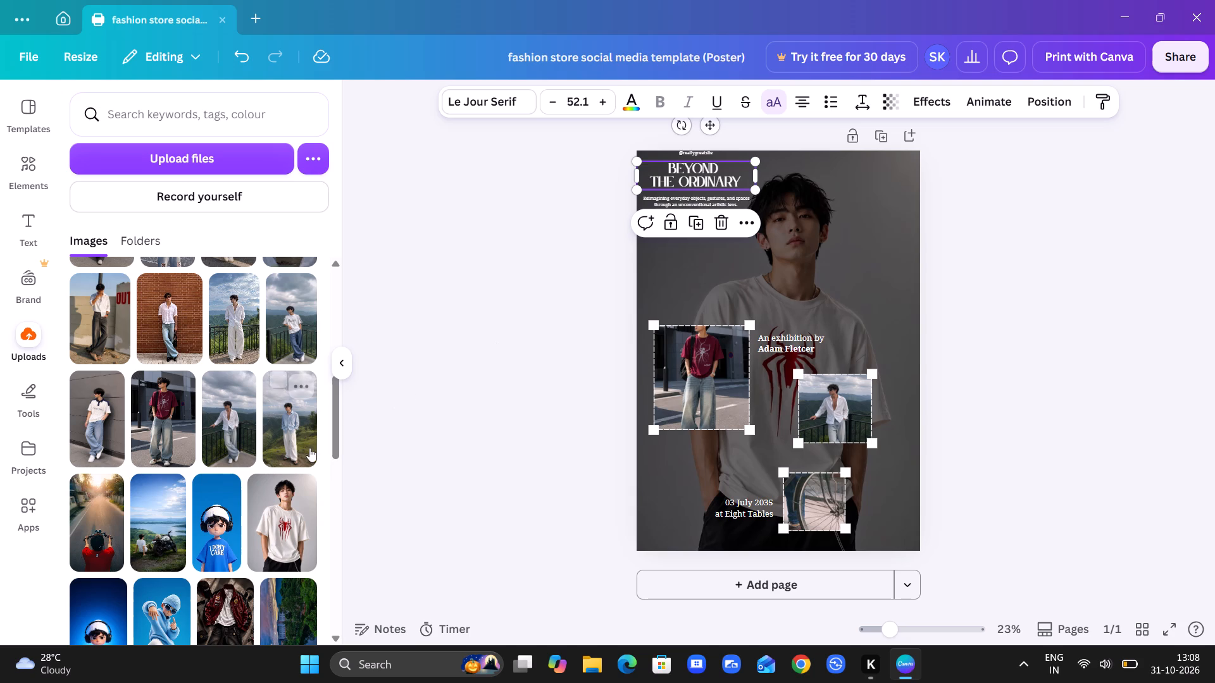
# Replace the poster background with the uploaded image of the man in the light-blue shirt on the grassy hillside.
pyautogui.moveTo(280, 452); pyautogui.dragTo(649, 293)
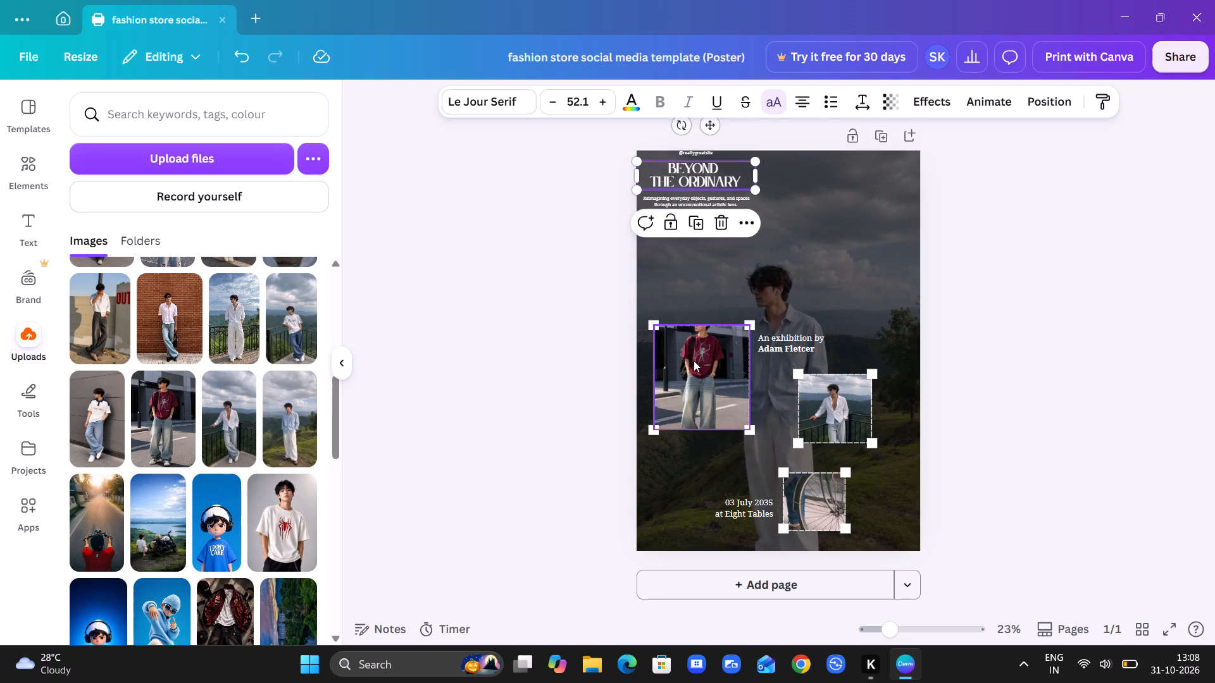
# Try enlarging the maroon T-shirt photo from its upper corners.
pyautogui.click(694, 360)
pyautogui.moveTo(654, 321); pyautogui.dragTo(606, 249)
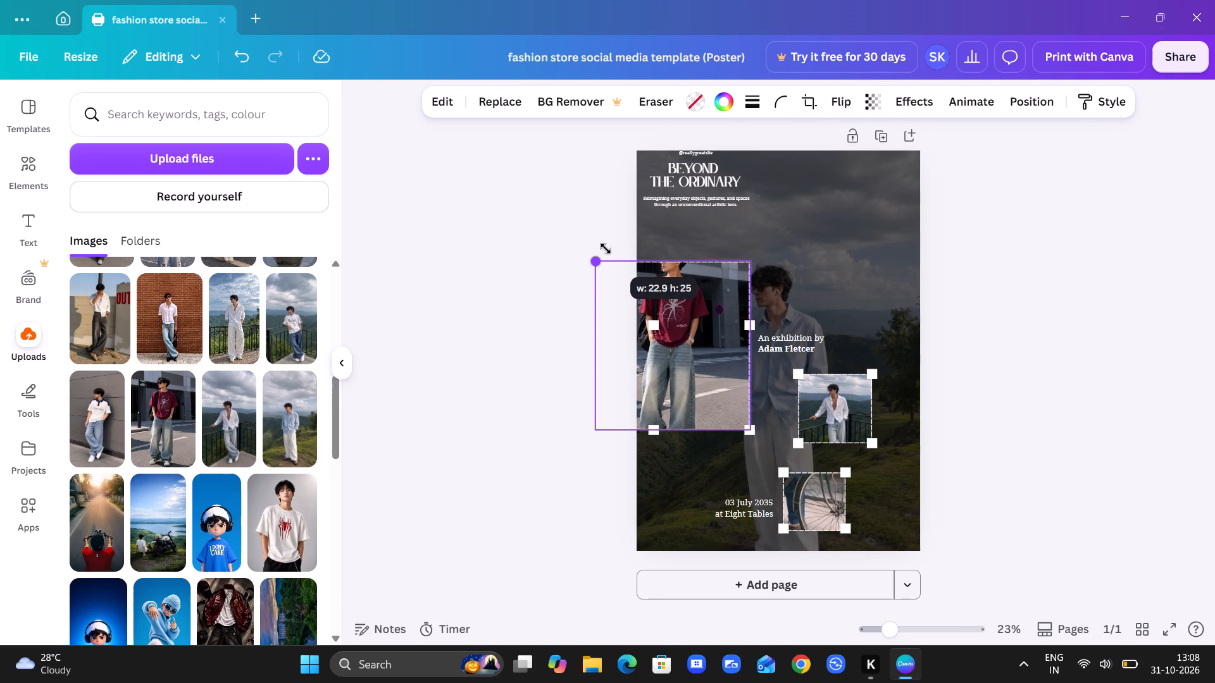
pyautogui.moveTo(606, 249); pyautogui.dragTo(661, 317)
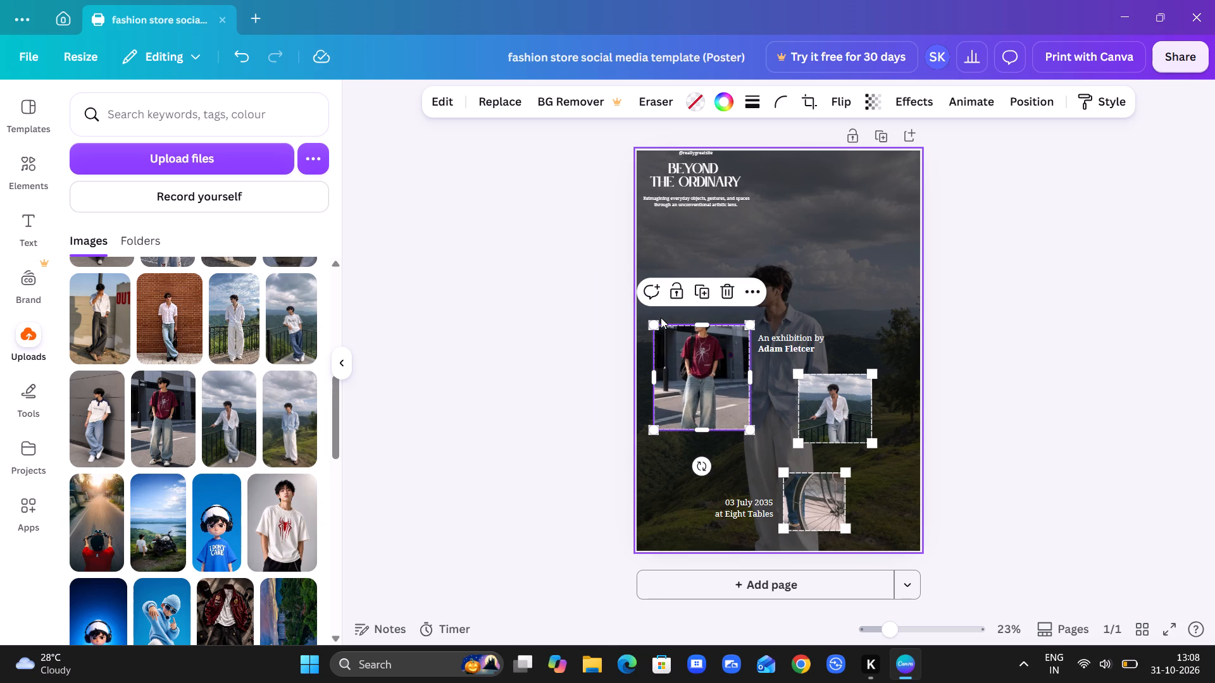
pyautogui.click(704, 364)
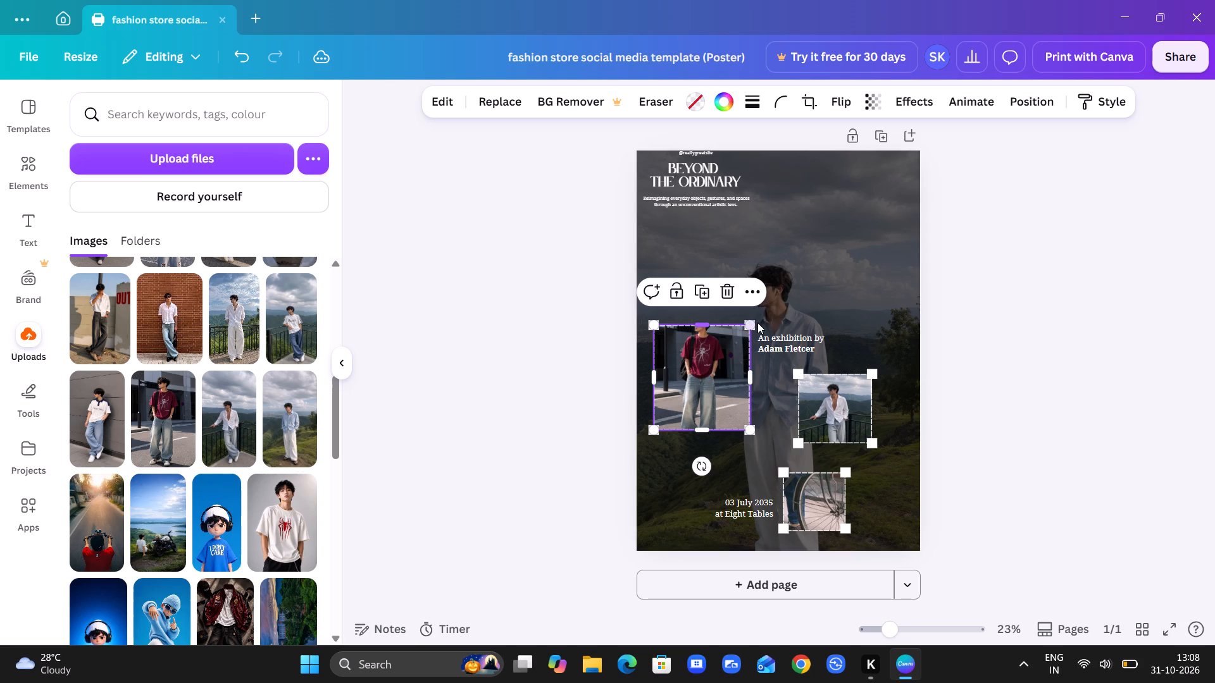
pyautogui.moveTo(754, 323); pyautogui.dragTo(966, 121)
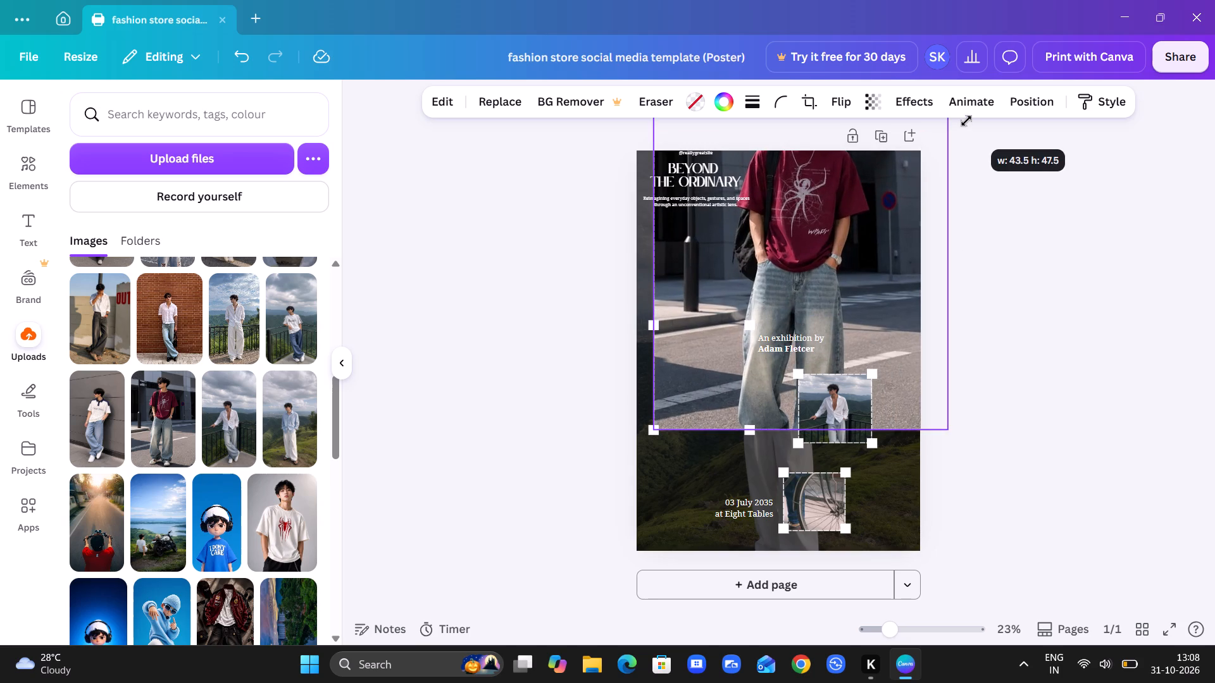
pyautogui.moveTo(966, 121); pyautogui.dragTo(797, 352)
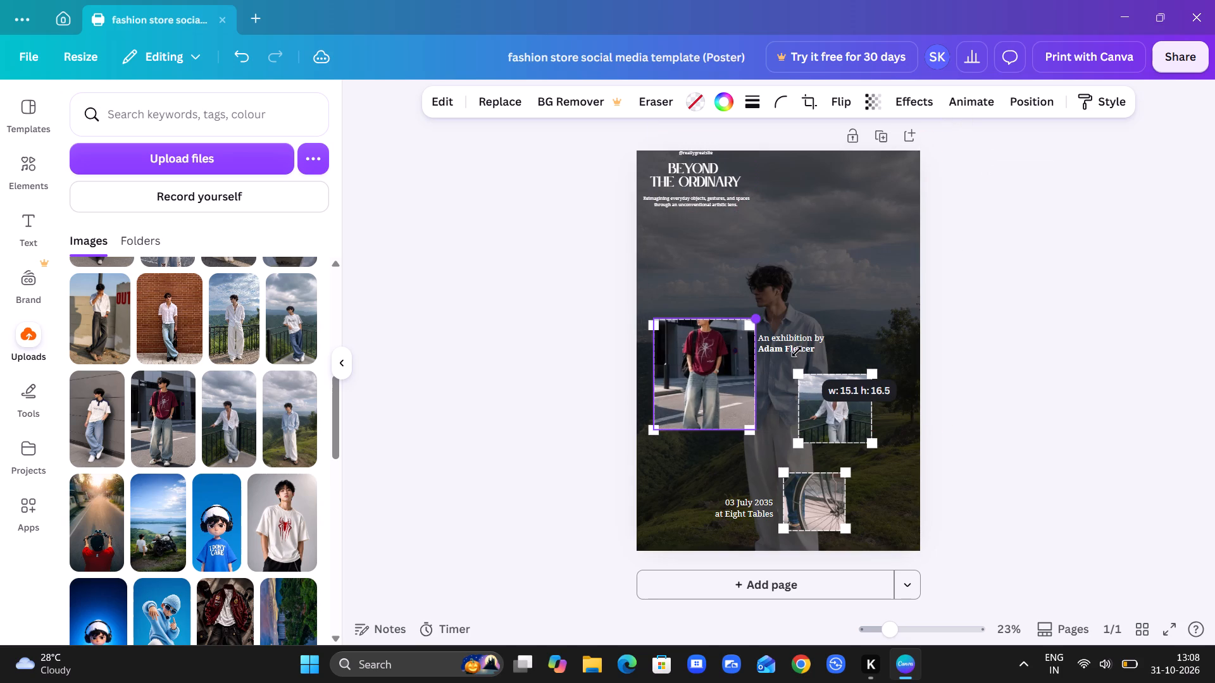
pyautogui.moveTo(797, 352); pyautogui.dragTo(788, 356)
# Move the open white shirt photo to the upper-right area of the poster, above the background man's head.
pyautogui.click(856, 424)
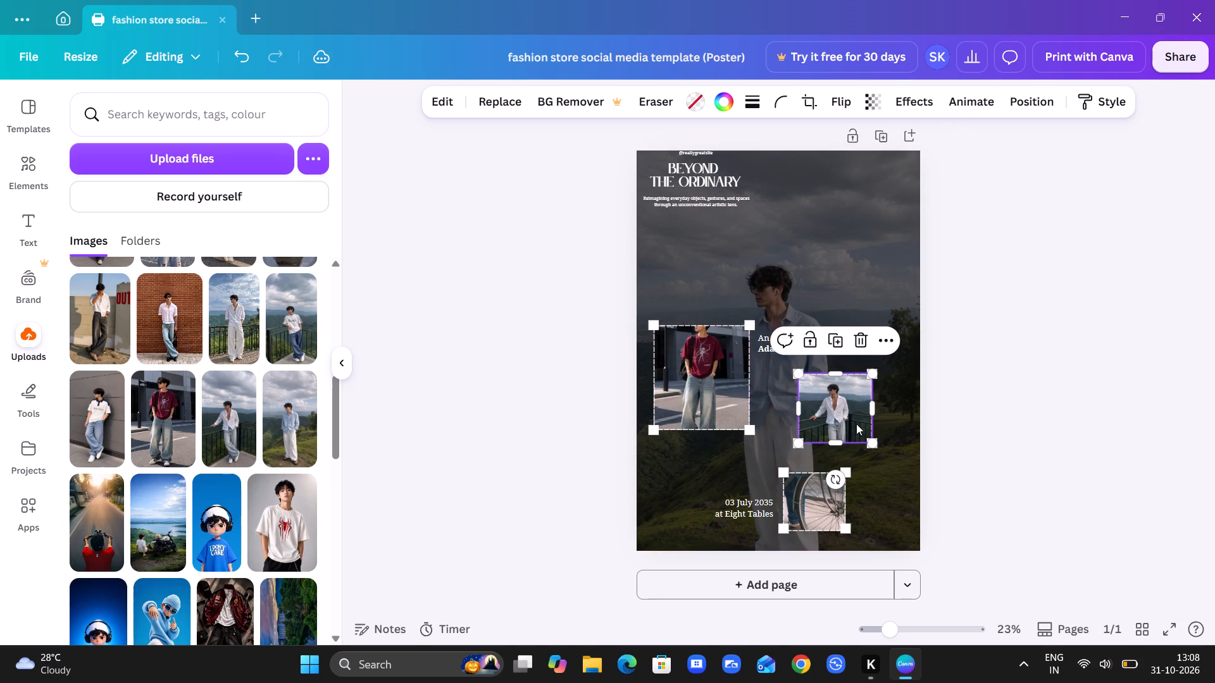
pyautogui.moveTo(795, 366); pyautogui.dragTo(788, 335)
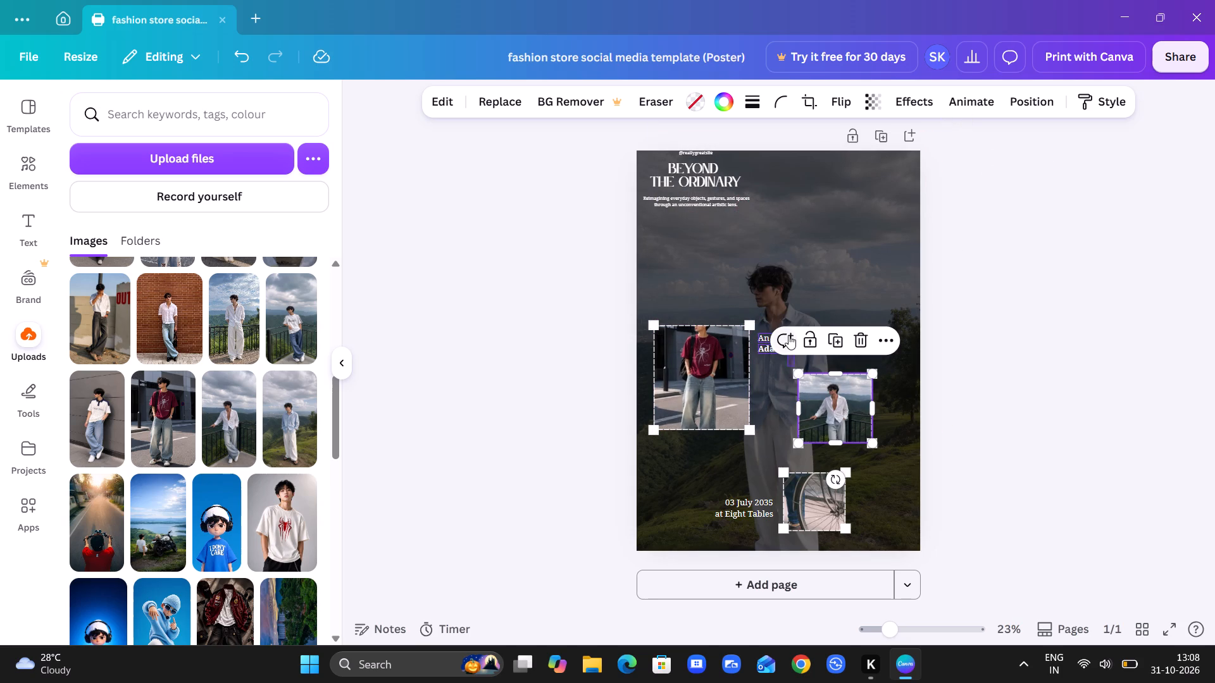
pyautogui.moveTo(788, 335); pyautogui.dragTo(787, 335)
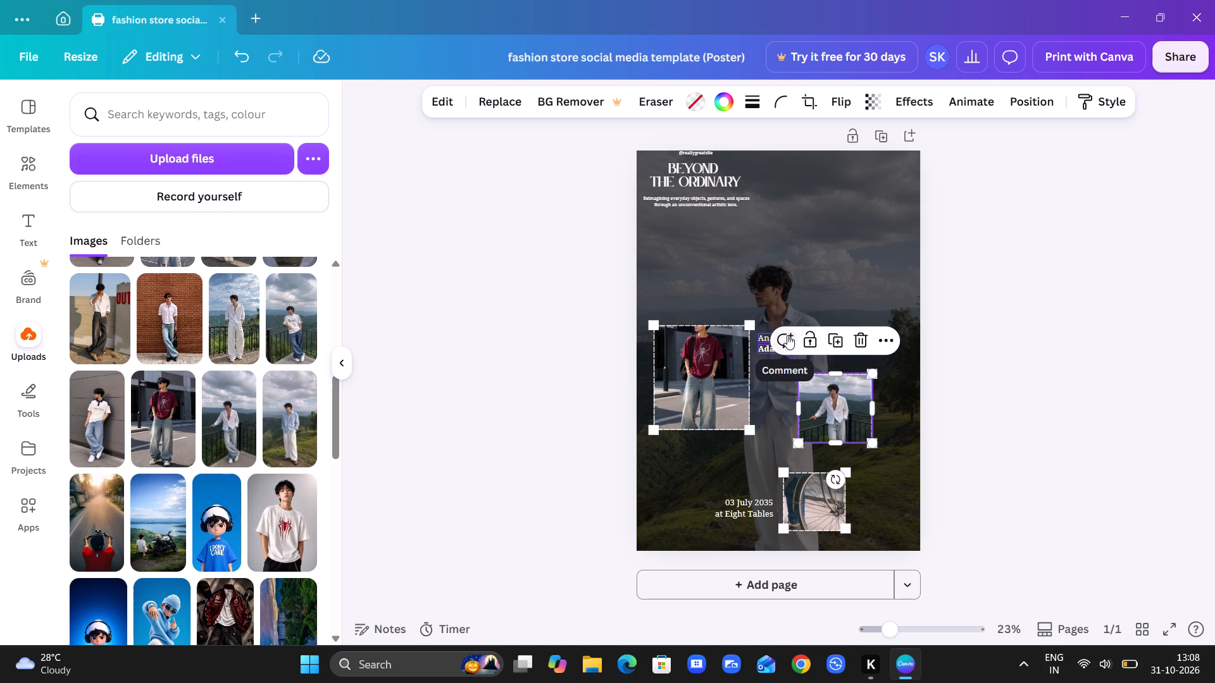
pyautogui.moveTo(787, 335); pyautogui.dragTo(807, 358)
pyautogui.moveTo(842, 389); pyautogui.dragTo(844, 255)
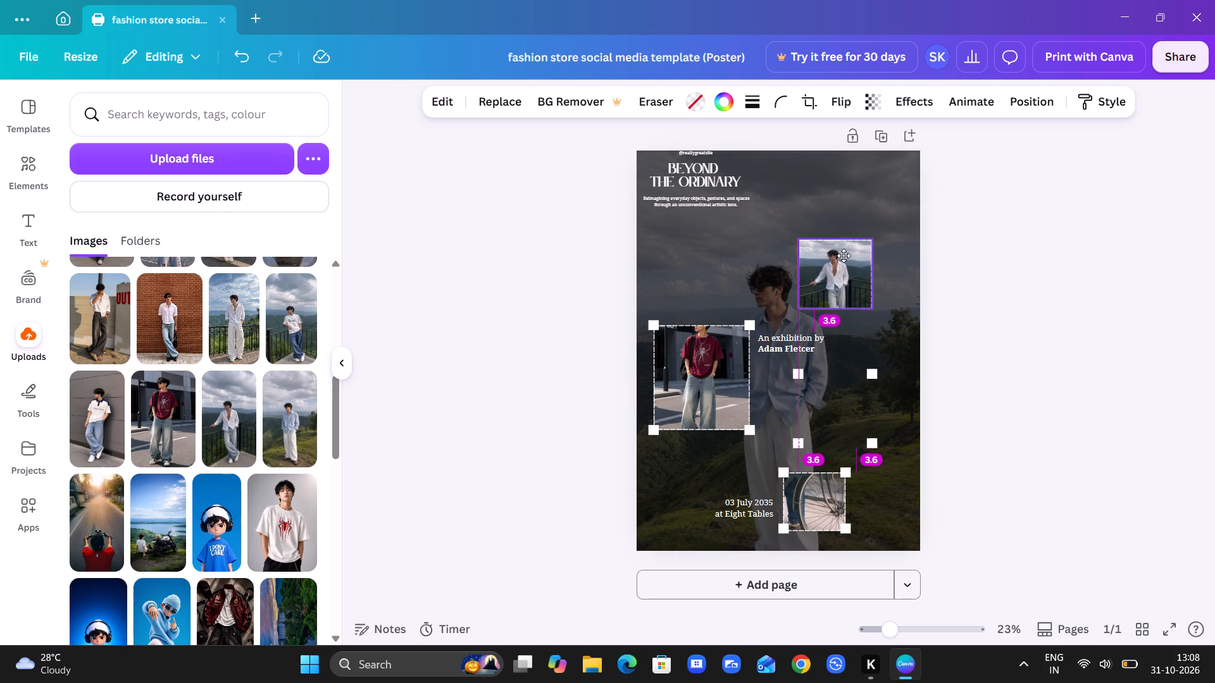
pyautogui.moveTo(844, 255); pyautogui.dragTo(853, 222)
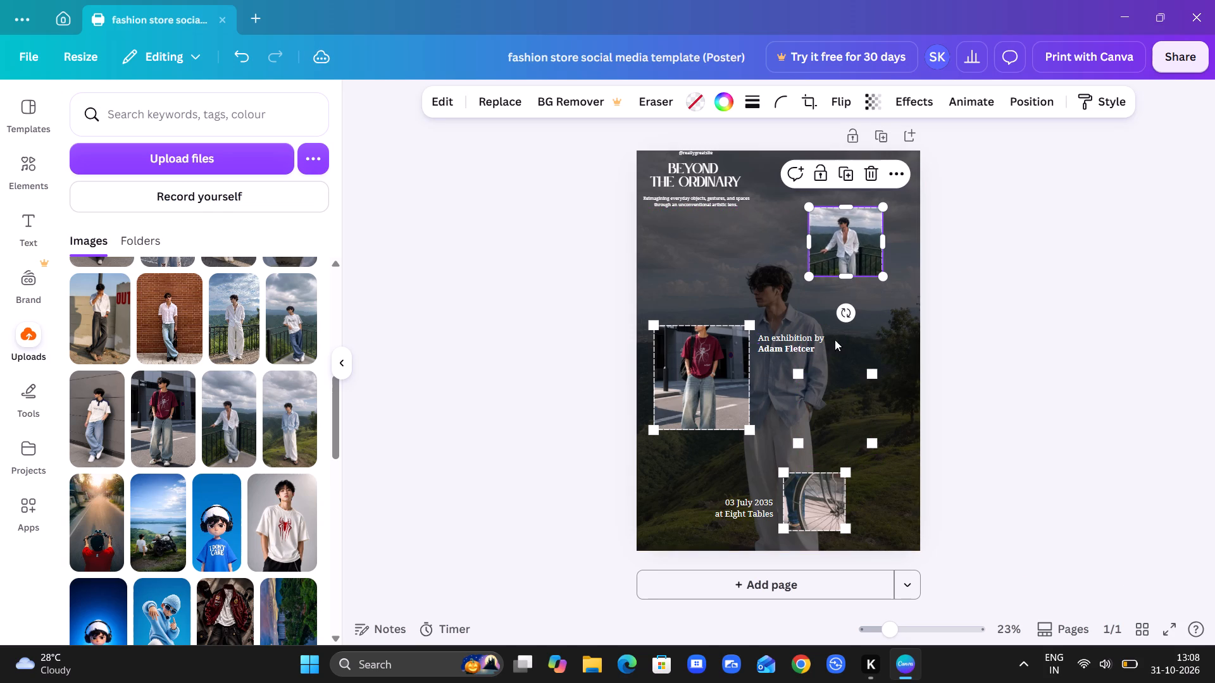
# Move the four detached white corner squares onto the matching corners of the open white shirt photo.
pyautogui.moveTo(799, 372); pyautogui.dragTo(816, 211)
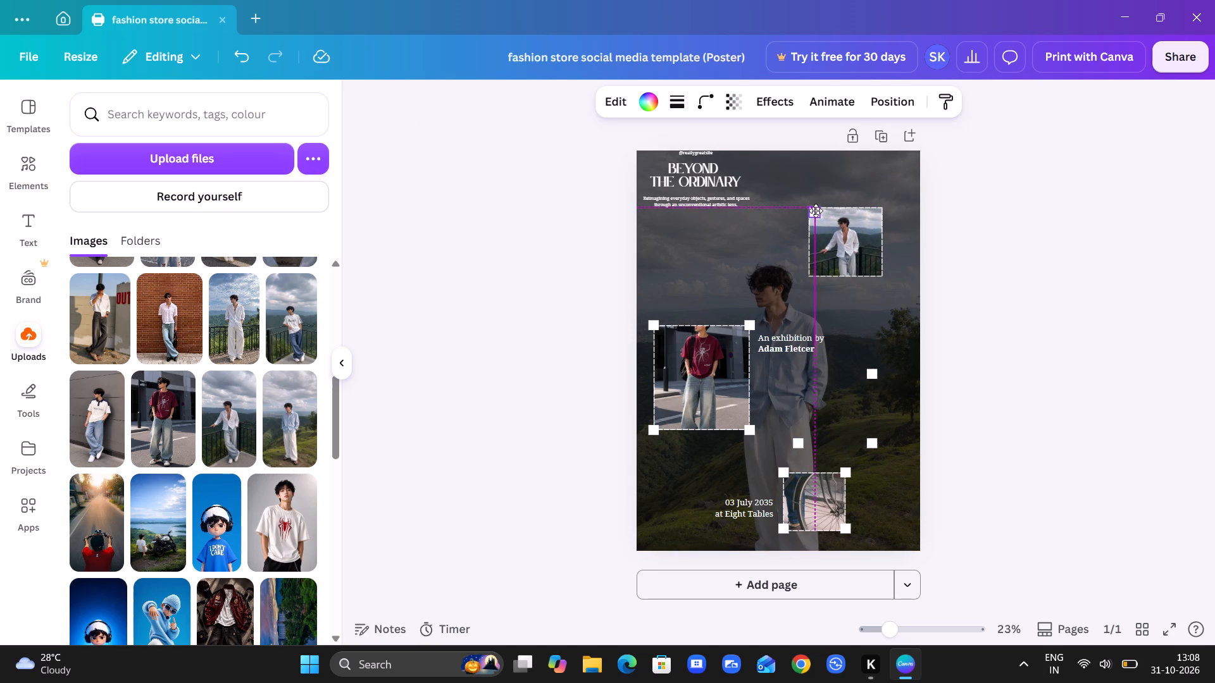
pyautogui.moveTo(816, 211); pyautogui.dragTo(807, 208)
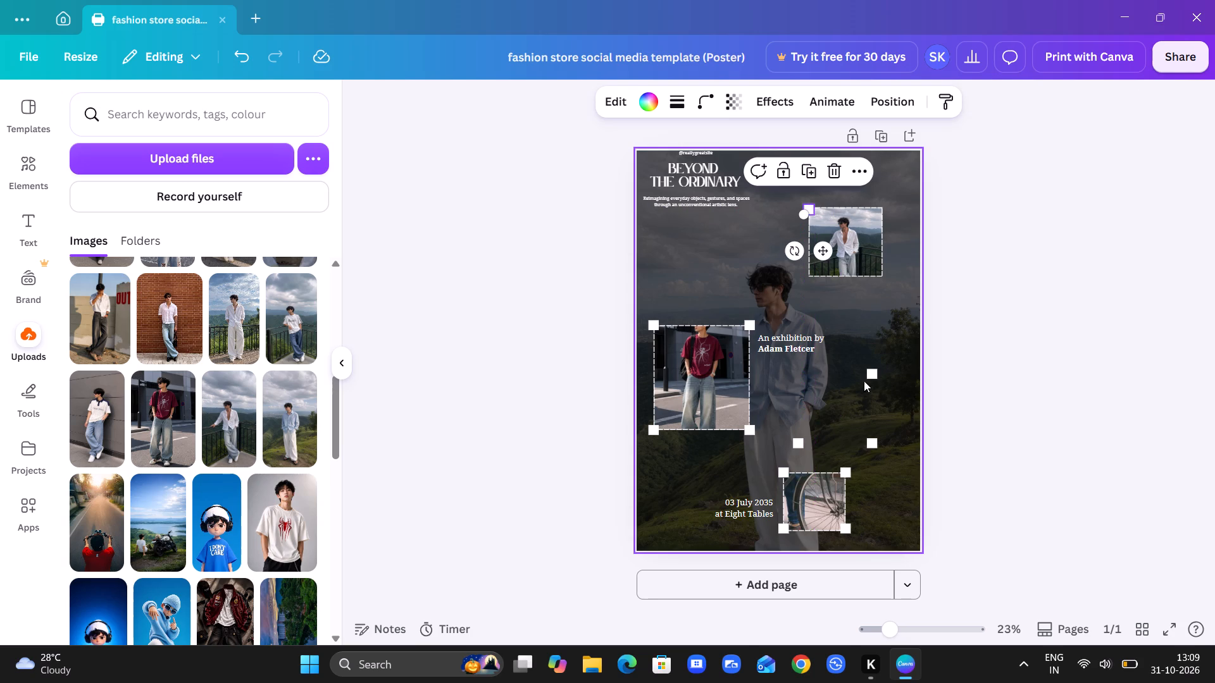
pyautogui.moveTo(869, 376); pyautogui.dragTo(884, 210)
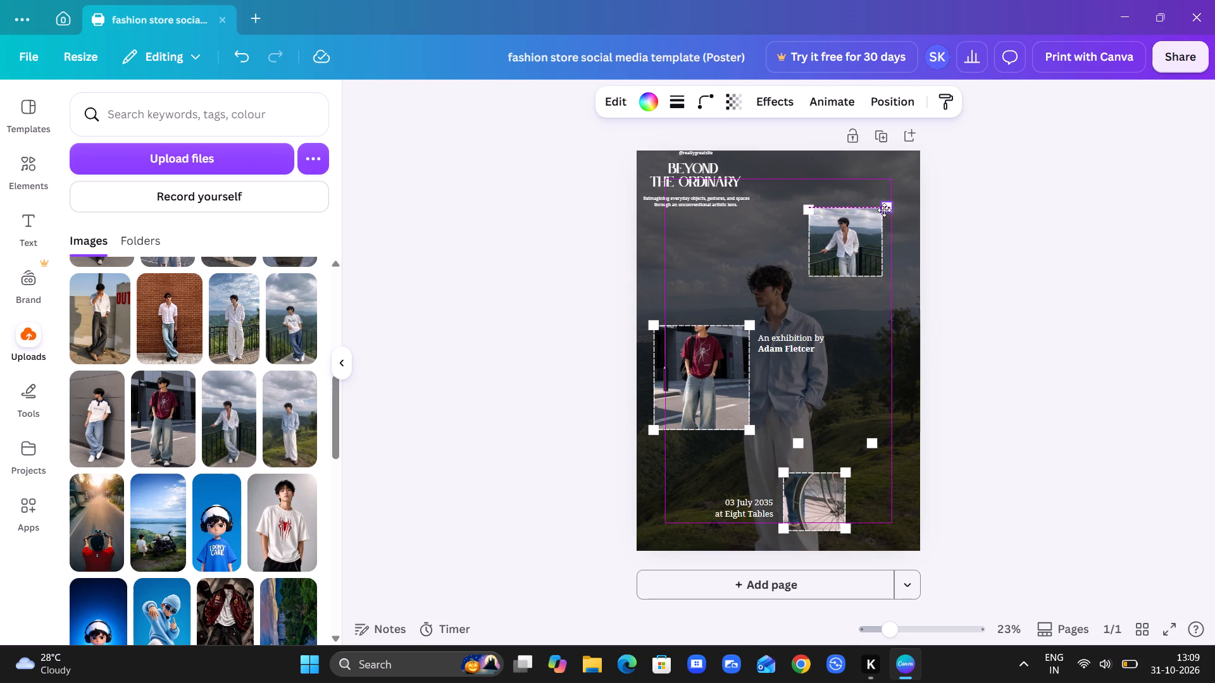
pyautogui.moveTo(884, 210); pyautogui.dragTo(878, 211)
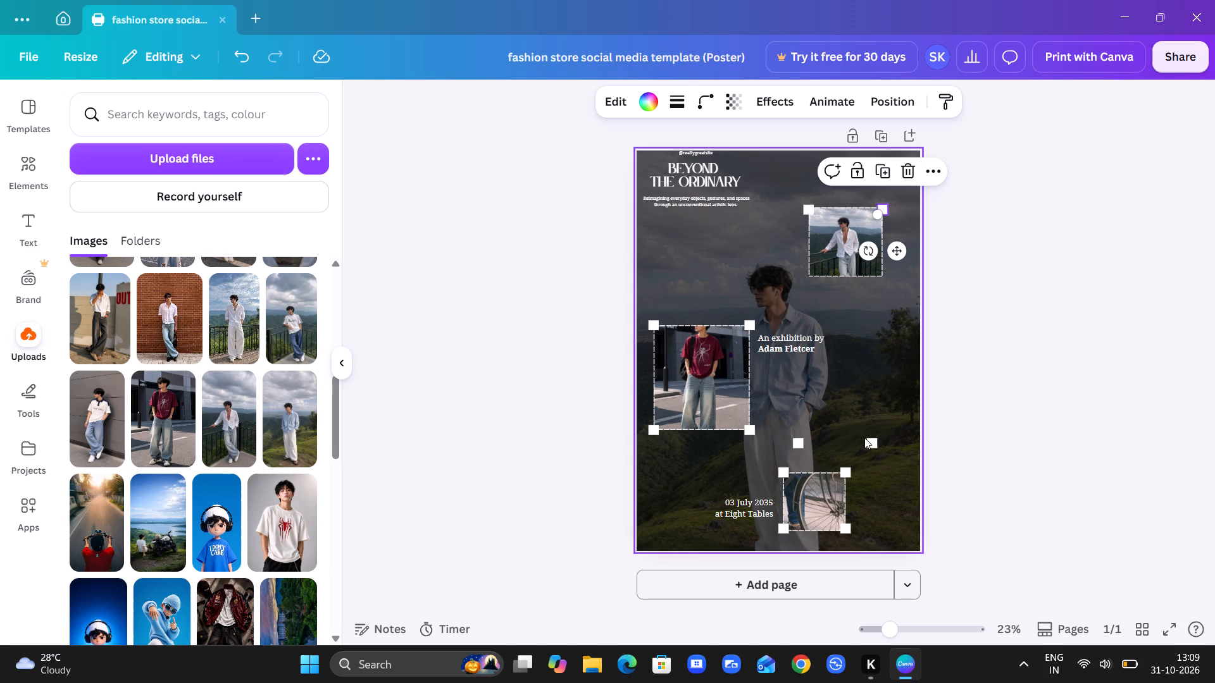
pyautogui.moveTo(875, 443); pyautogui.dragTo(883, 278)
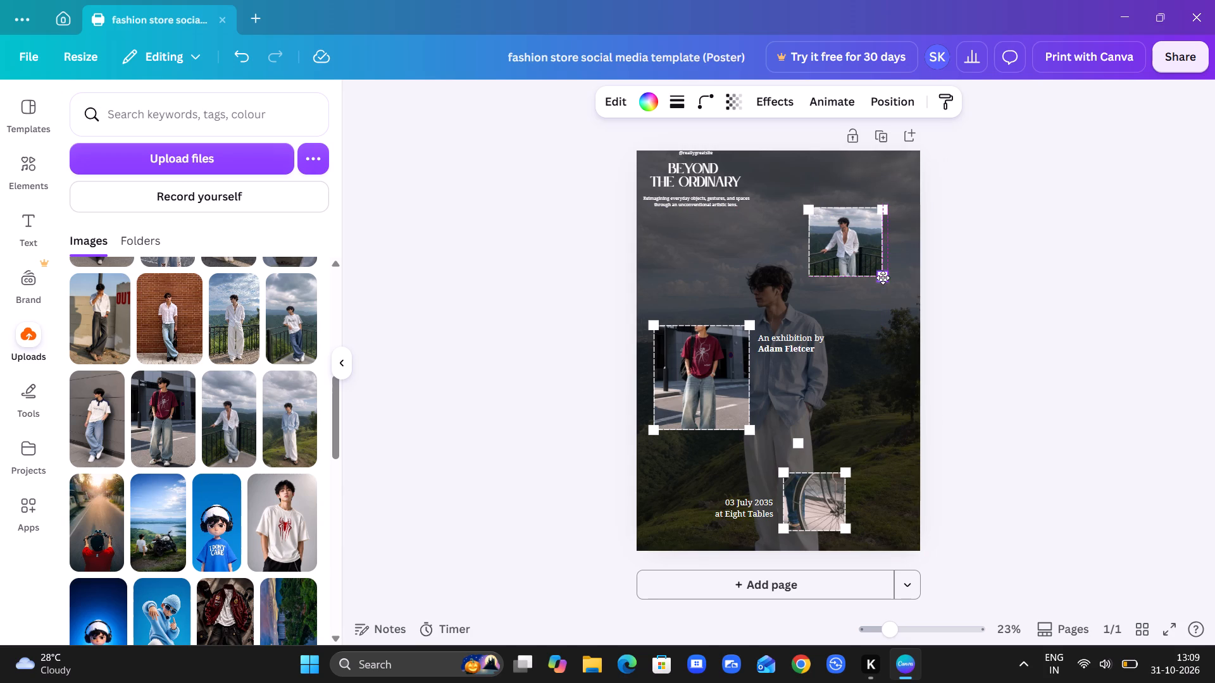
pyautogui.moveTo(883, 278); pyautogui.dragTo(883, 276)
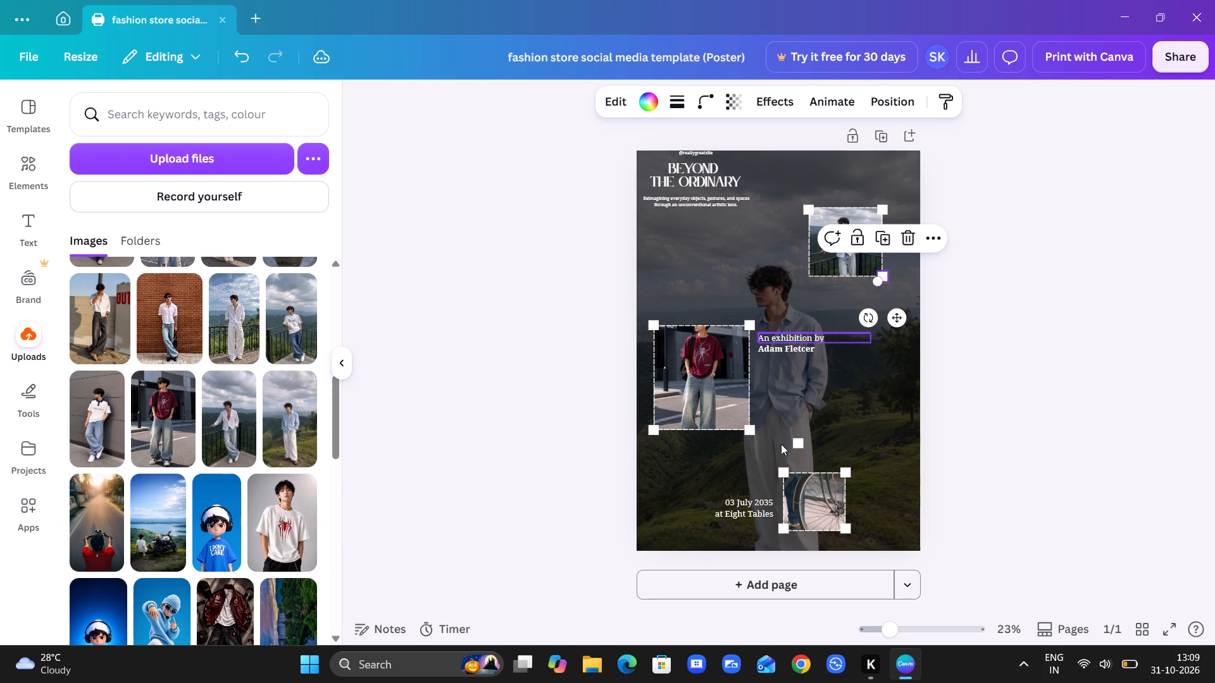
pyautogui.moveTo(795, 441); pyautogui.dragTo(821, 308)
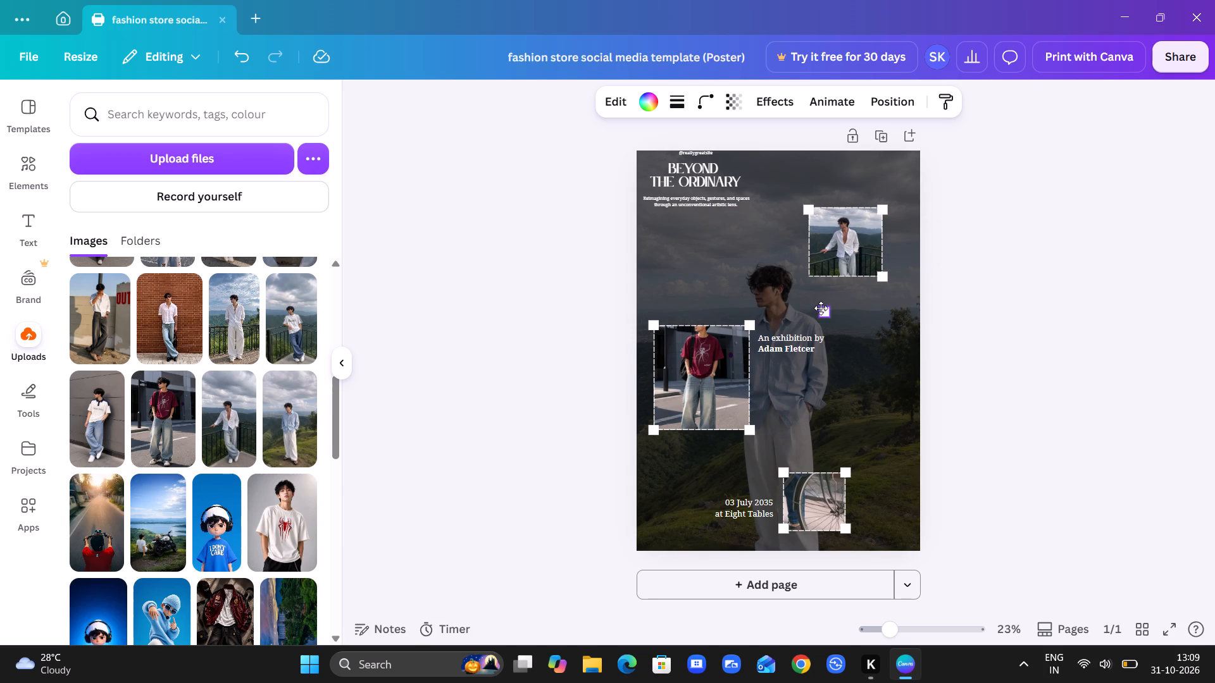
pyautogui.moveTo(821, 308); pyautogui.dragTo(807, 268)
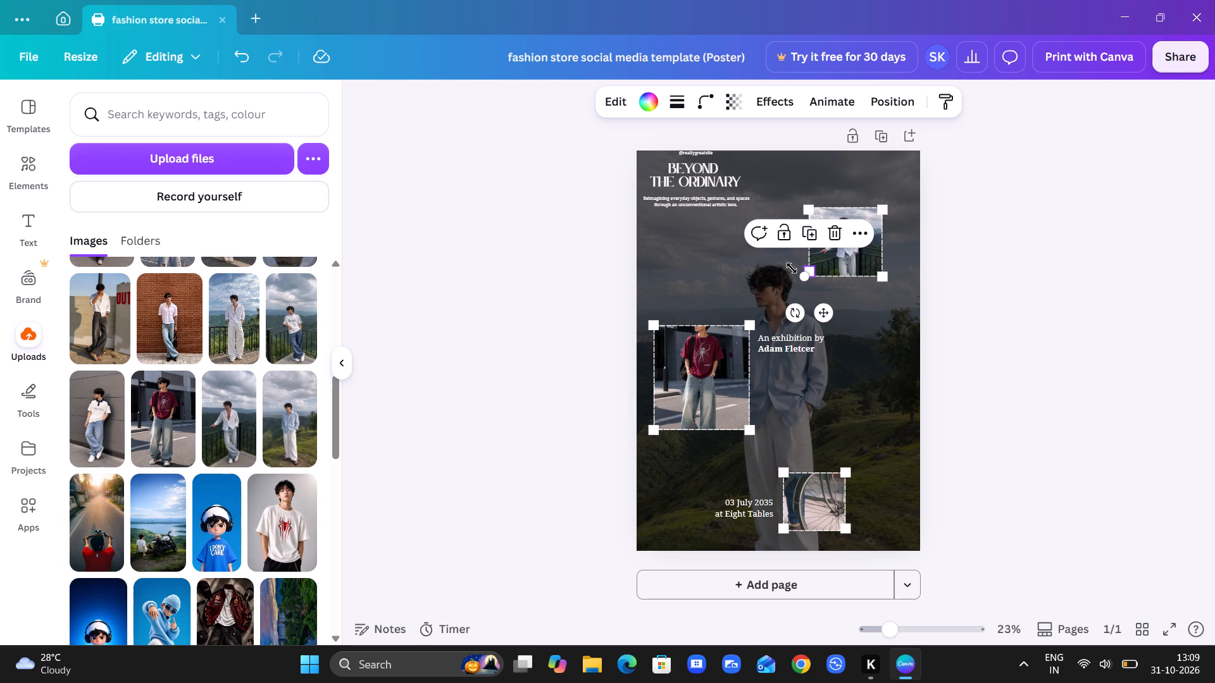
pyautogui.click(766, 268)
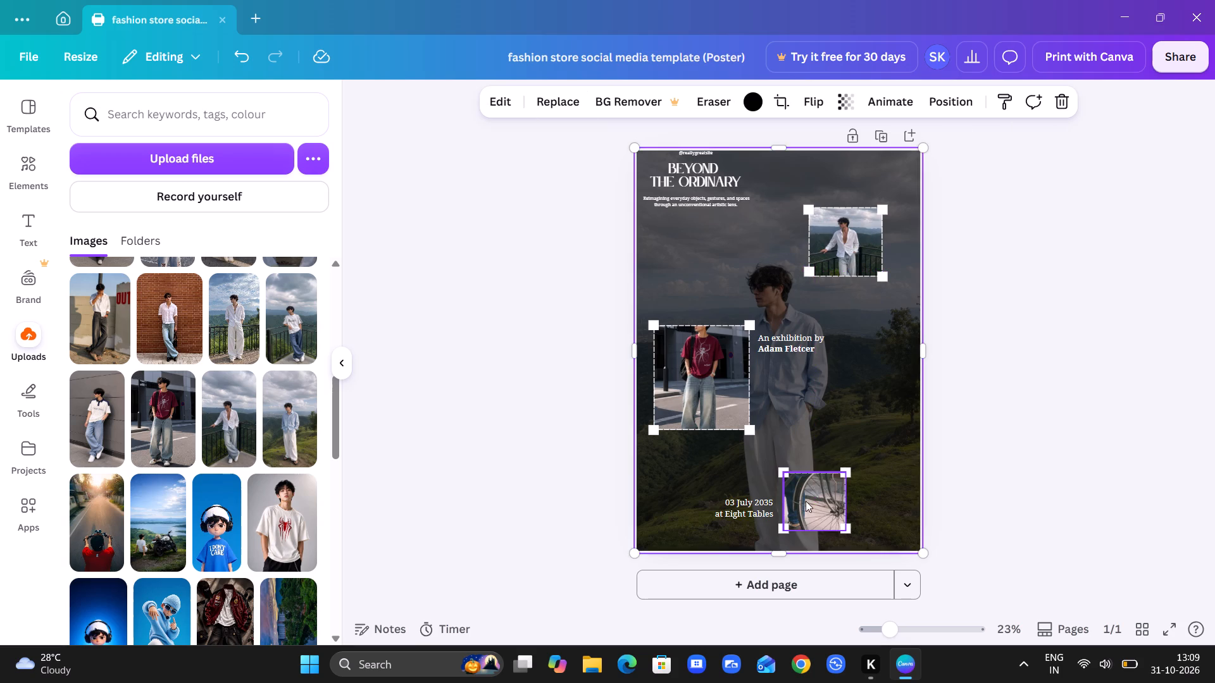
# Move the bicycle wheel photo up and right, onto the grassy slope beside the background man's legs.
pyautogui.moveTo(806, 501); pyautogui.dragTo(860, 429)
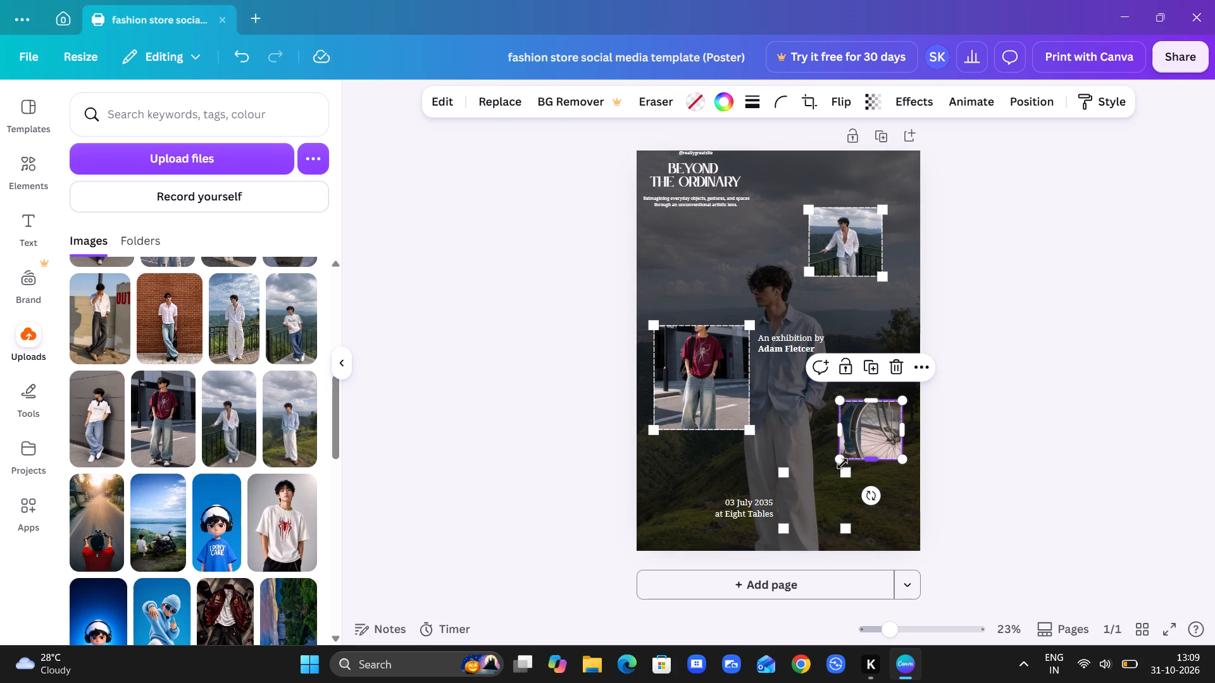
# Move the white corner squares left behind onto the matching corners of the bicycle wheel photo, starting with the upper two.
pyautogui.moveTo(844, 472); pyautogui.dragTo(902, 407)
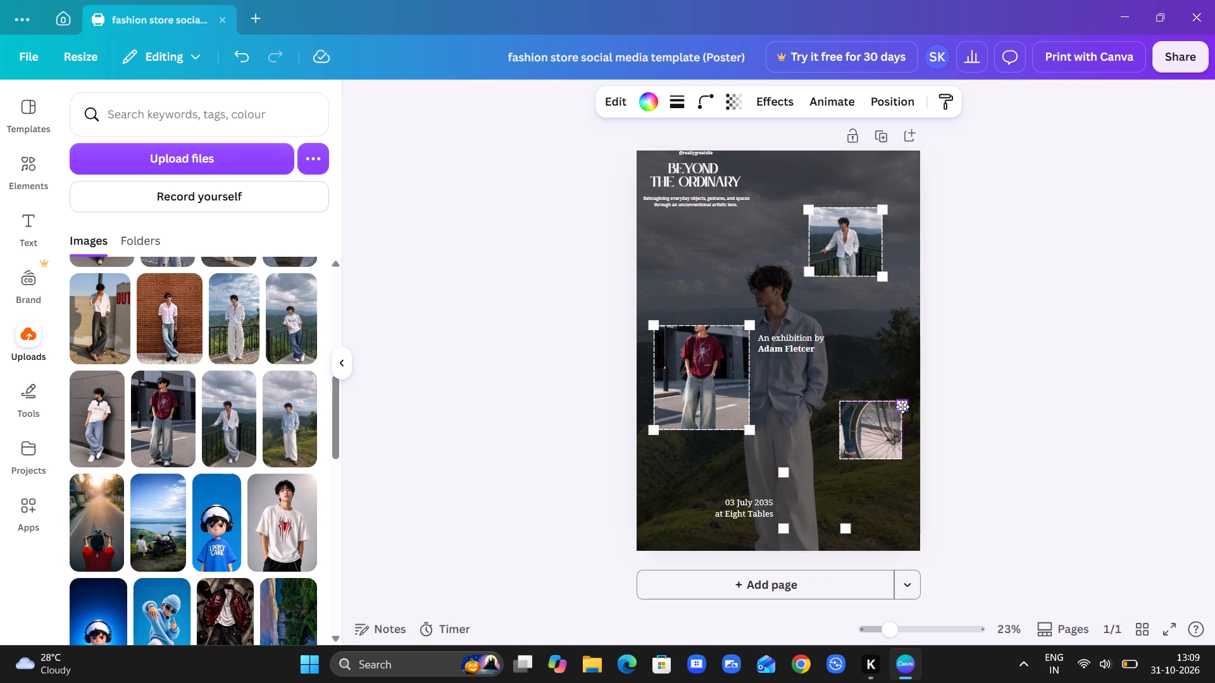
pyautogui.moveTo(902, 407); pyautogui.dragTo(902, 404)
pyautogui.moveTo(902, 404); pyautogui.dragTo(900, 400)
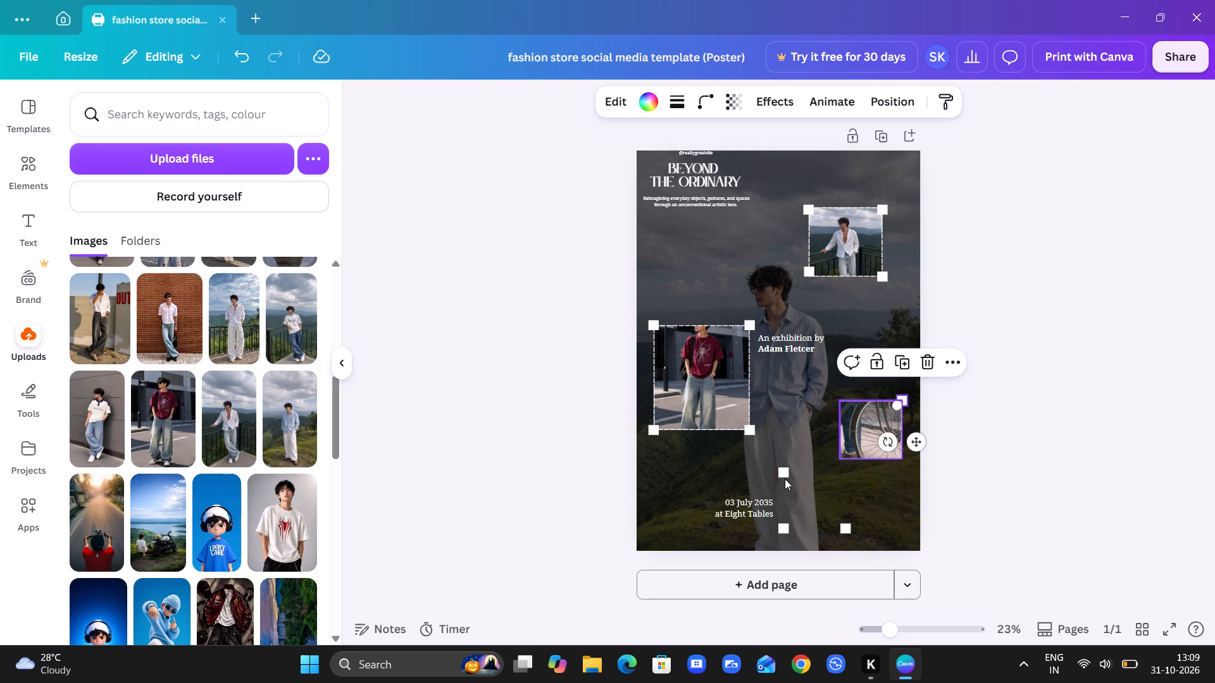
pyautogui.moveTo(783, 474); pyautogui.dragTo(845, 407)
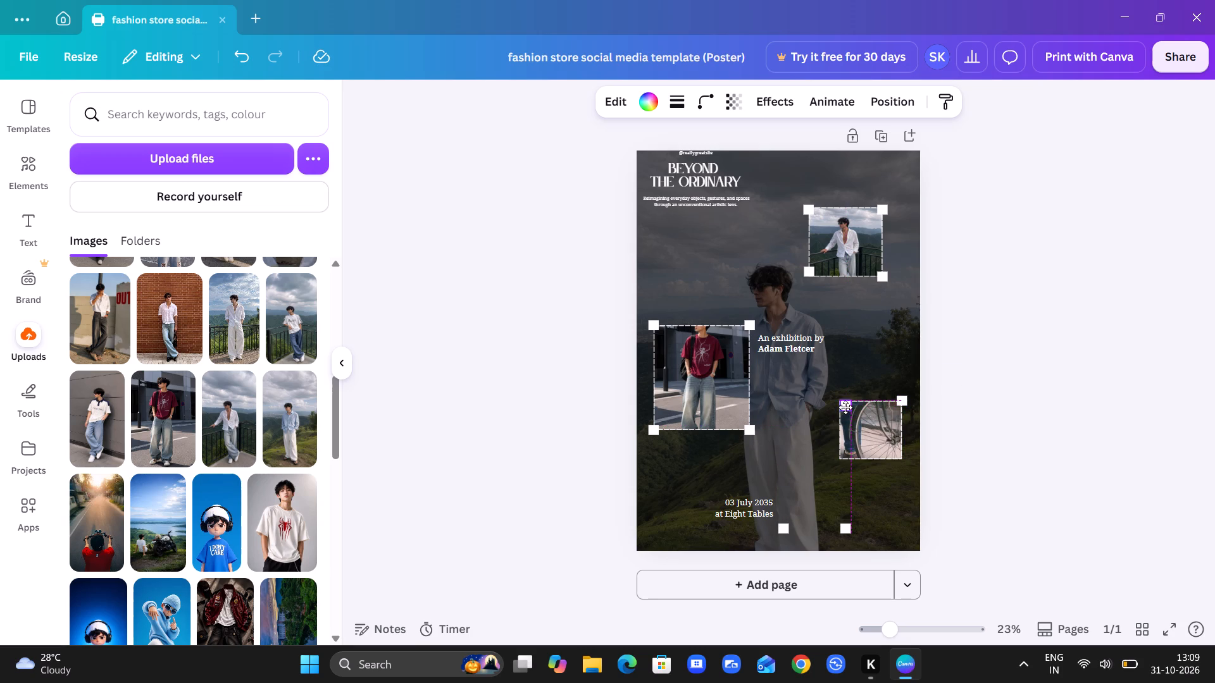
pyautogui.moveTo(845, 407); pyautogui.dragTo(842, 404)
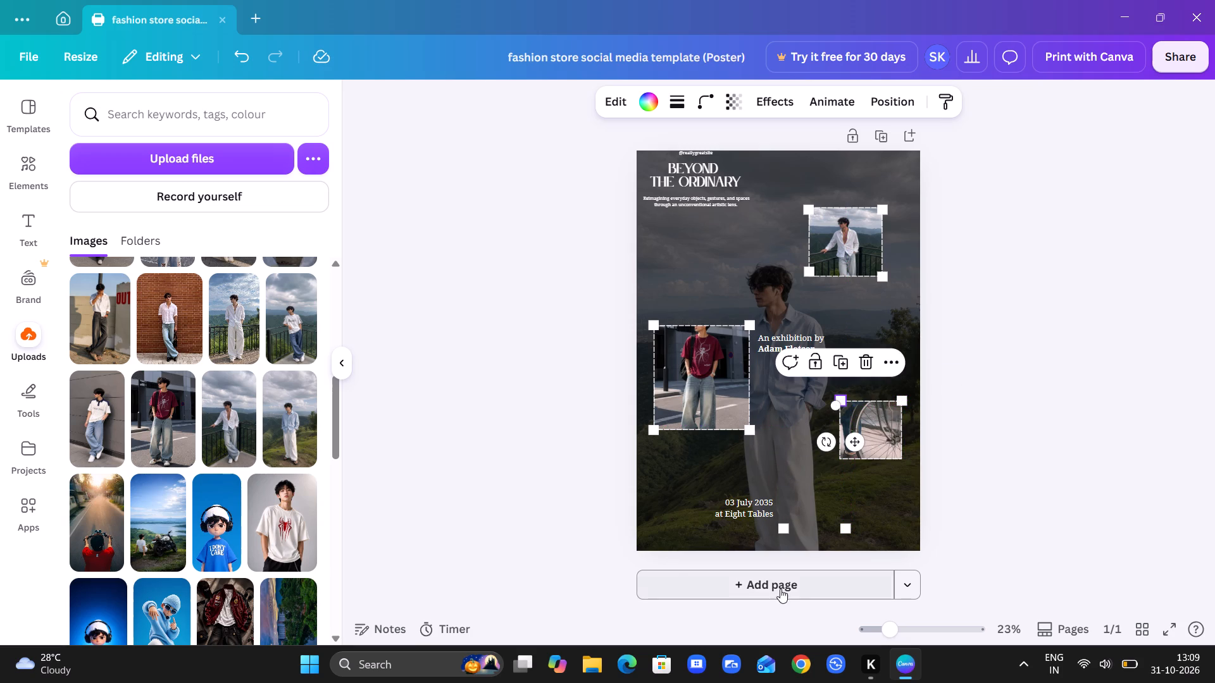
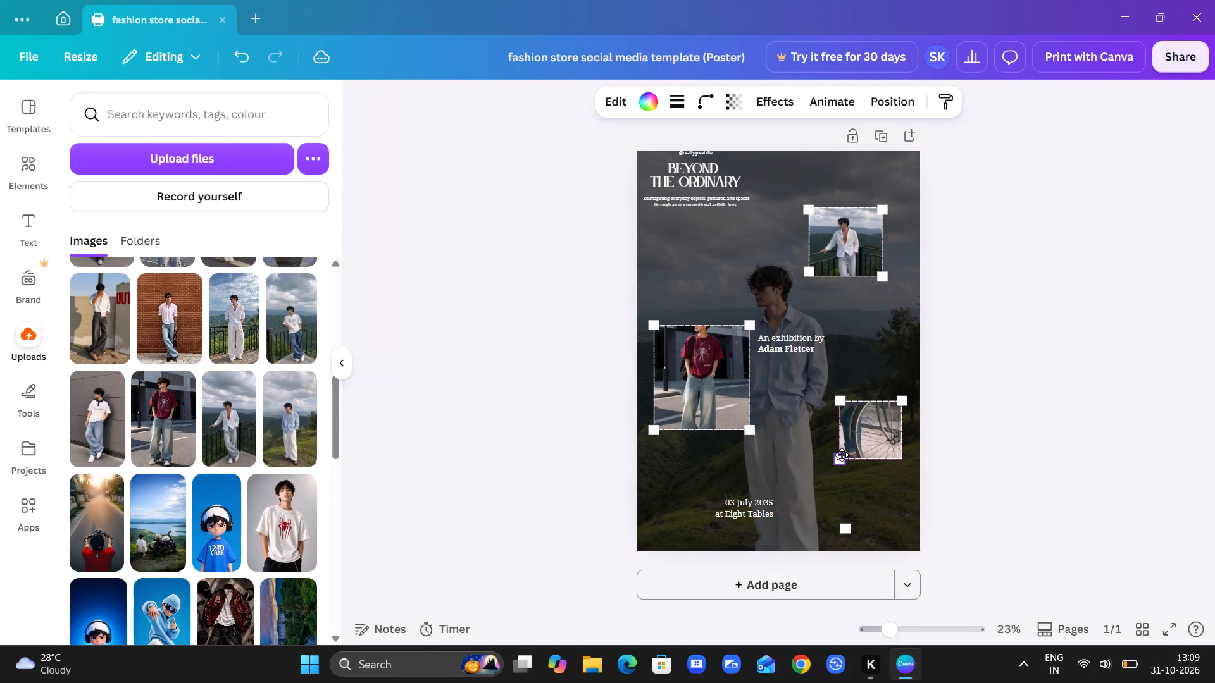
# Move the last detached white square onto the lower-right corner of the bicycle wheel photo.
pyautogui.moveTo(845, 526); pyautogui.dragTo(900, 457)
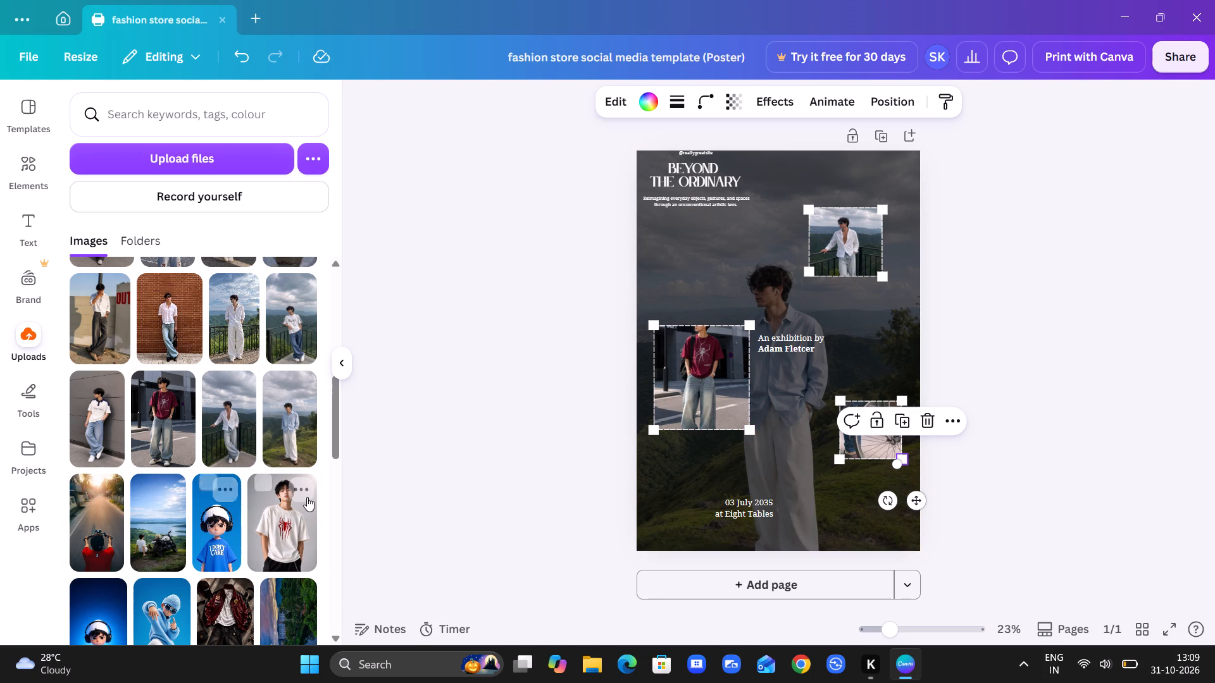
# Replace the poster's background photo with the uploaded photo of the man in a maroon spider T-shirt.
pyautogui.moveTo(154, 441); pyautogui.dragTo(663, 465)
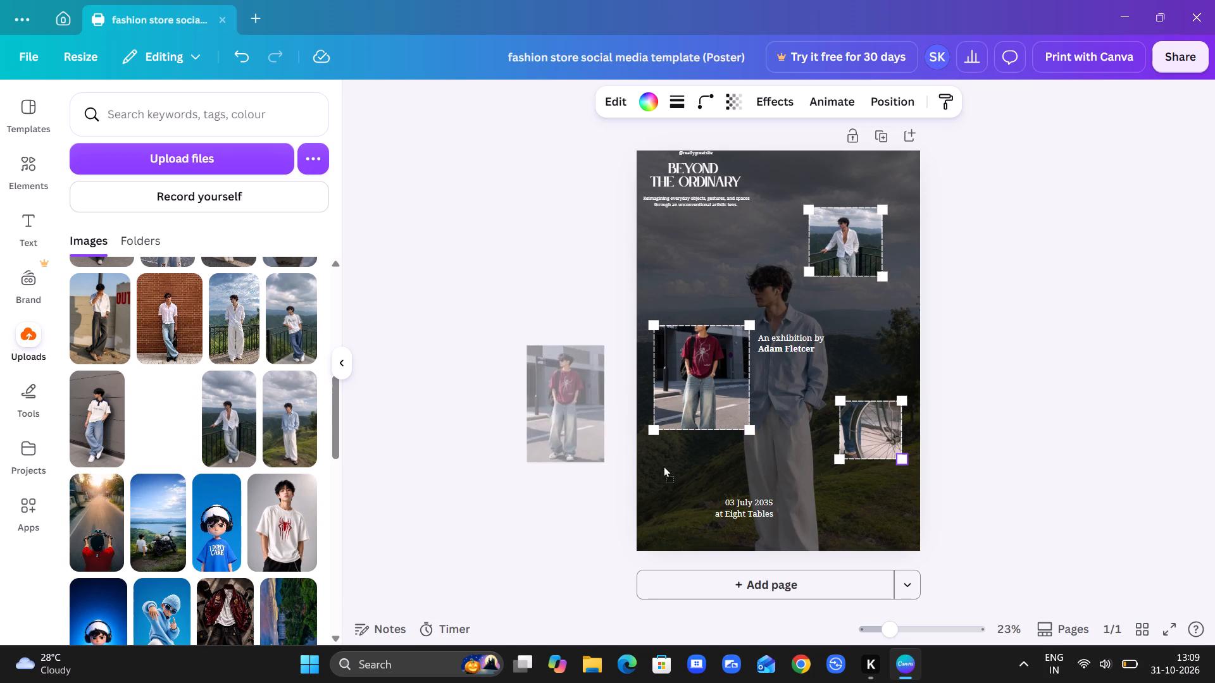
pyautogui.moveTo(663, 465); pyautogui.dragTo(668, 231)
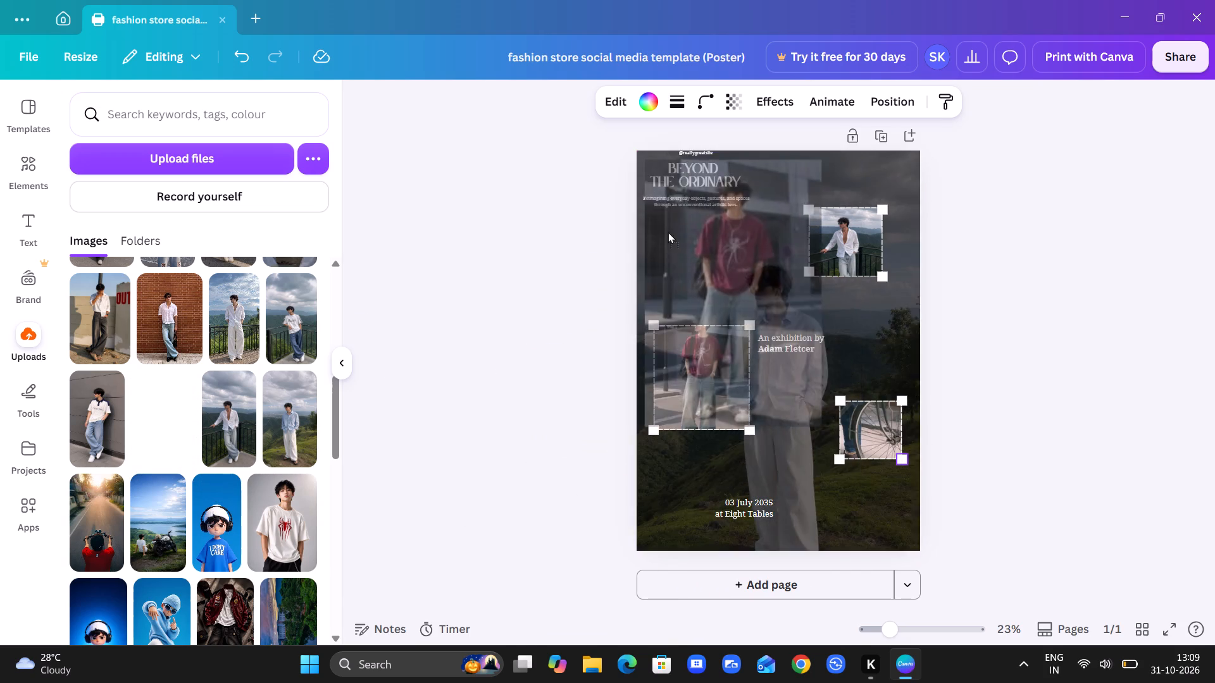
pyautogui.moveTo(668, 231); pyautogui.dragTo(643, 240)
# Replace the bicycle wheel photo with the uploaded photo of the man in a light blue shirt on the grassy hill.
pyautogui.moveTo(287, 442); pyautogui.dragTo(855, 404)
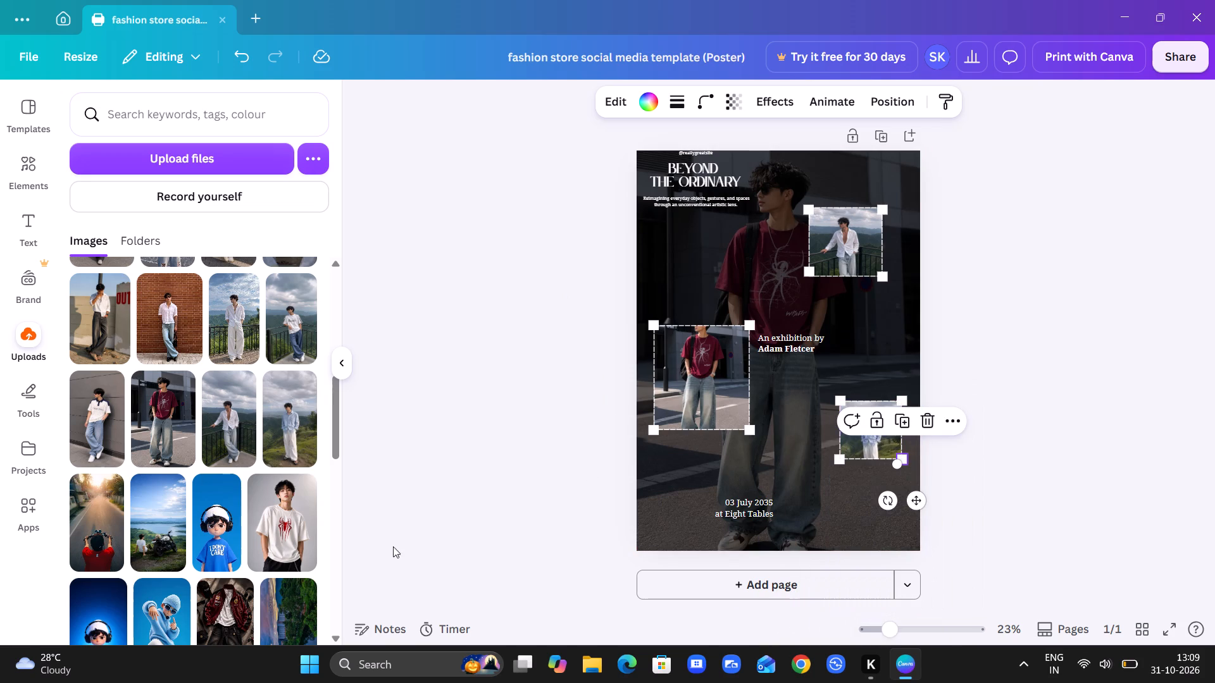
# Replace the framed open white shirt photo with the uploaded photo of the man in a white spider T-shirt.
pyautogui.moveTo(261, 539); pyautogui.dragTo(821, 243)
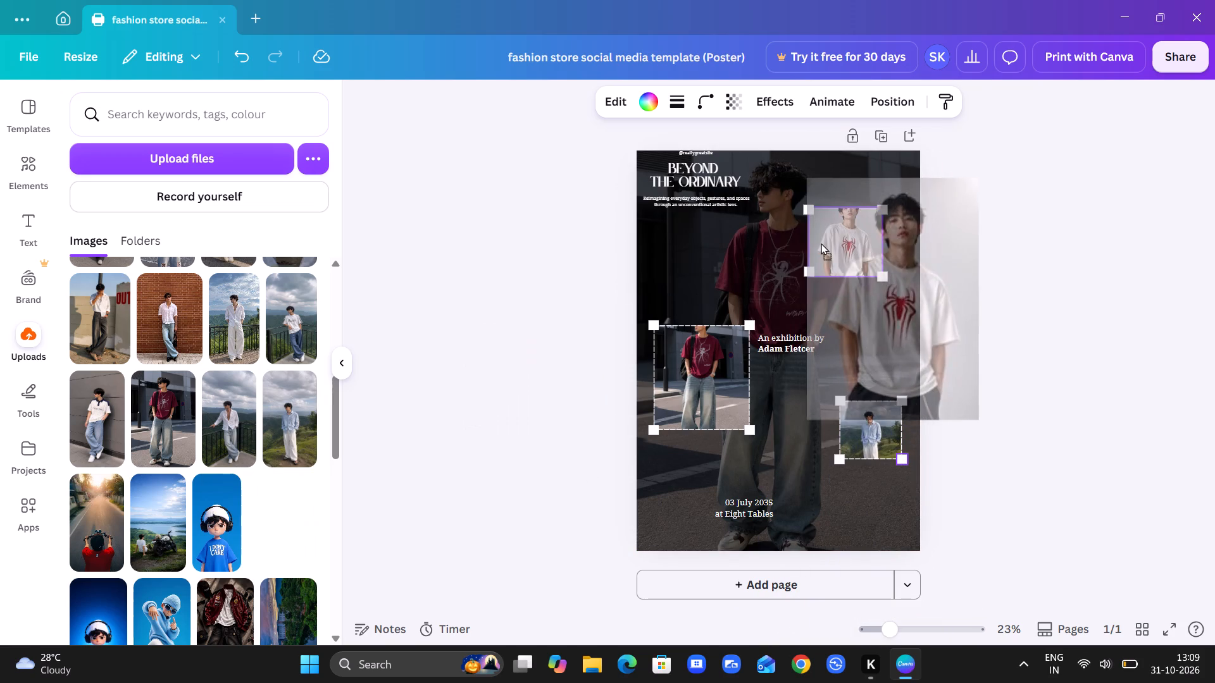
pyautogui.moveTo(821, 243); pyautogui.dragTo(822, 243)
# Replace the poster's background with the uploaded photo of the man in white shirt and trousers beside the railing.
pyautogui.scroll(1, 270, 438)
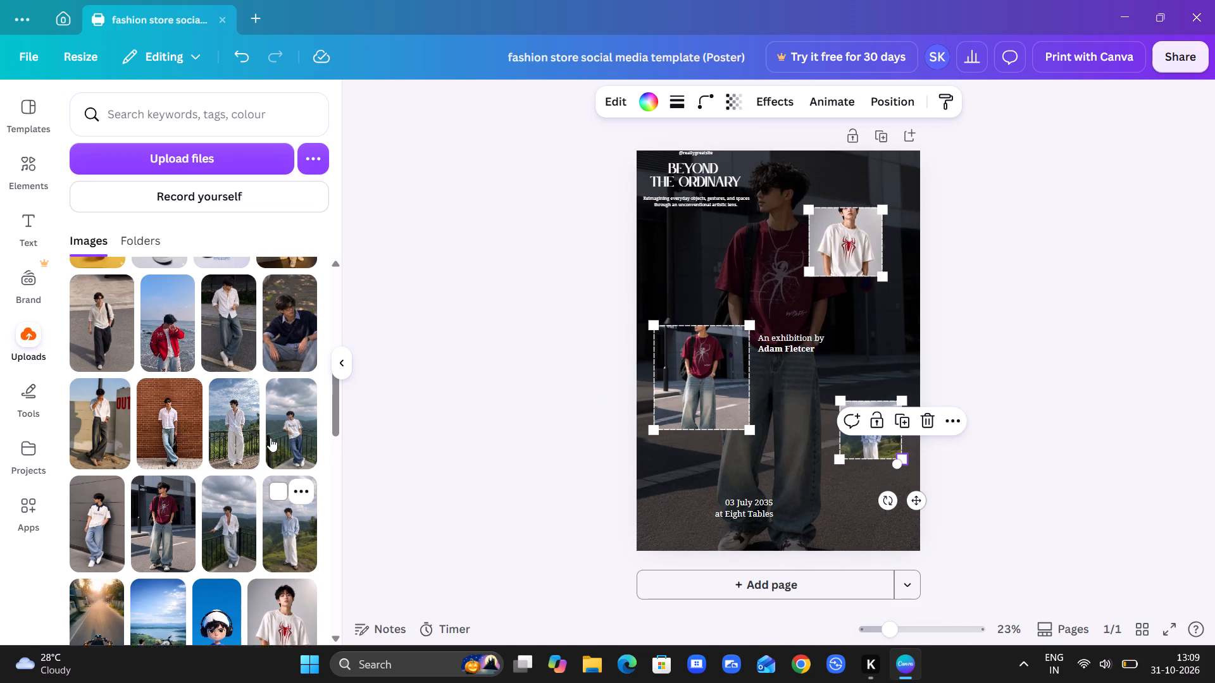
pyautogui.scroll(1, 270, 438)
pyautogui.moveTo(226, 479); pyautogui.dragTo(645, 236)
# Select the handle, "Beyond the Ordinary" title and tagline together and move them slightly down, inside the poster's top-left corner.
pyautogui.moveTo(719, 250); pyautogui.dragTo(749, 228)
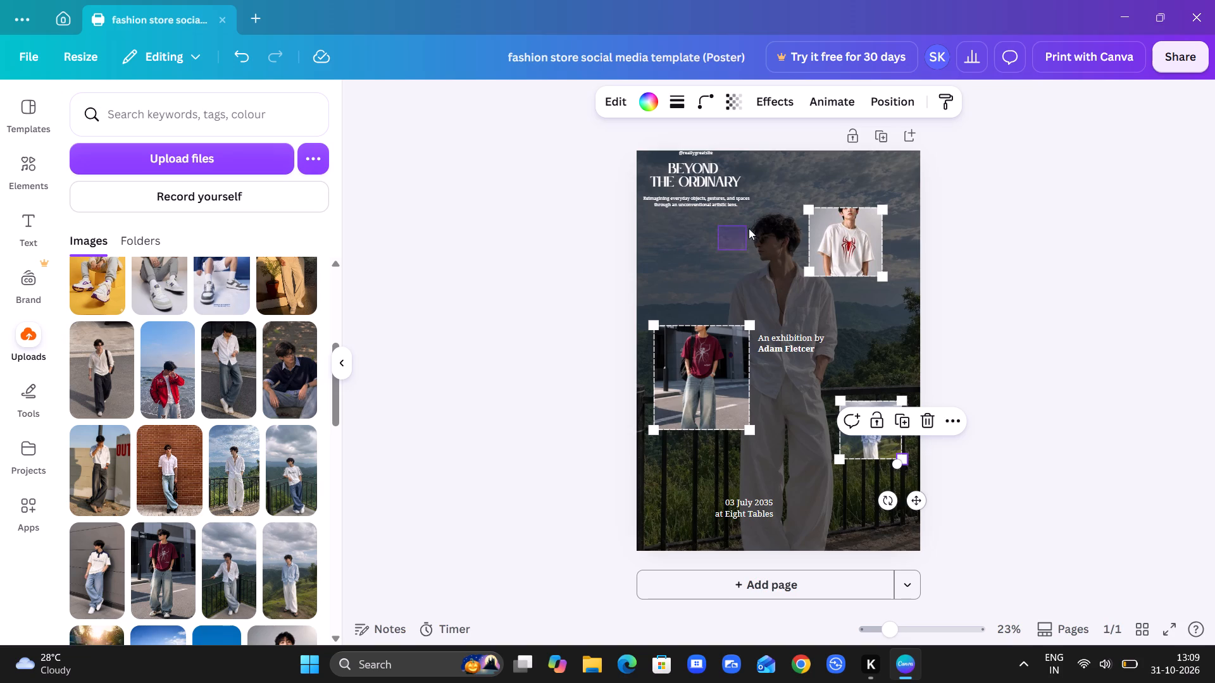
pyautogui.moveTo(749, 228); pyautogui.dragTo(670, 154)
pyautogui.moveTo(670, 154); pyautogui.dragTo(660, 200)
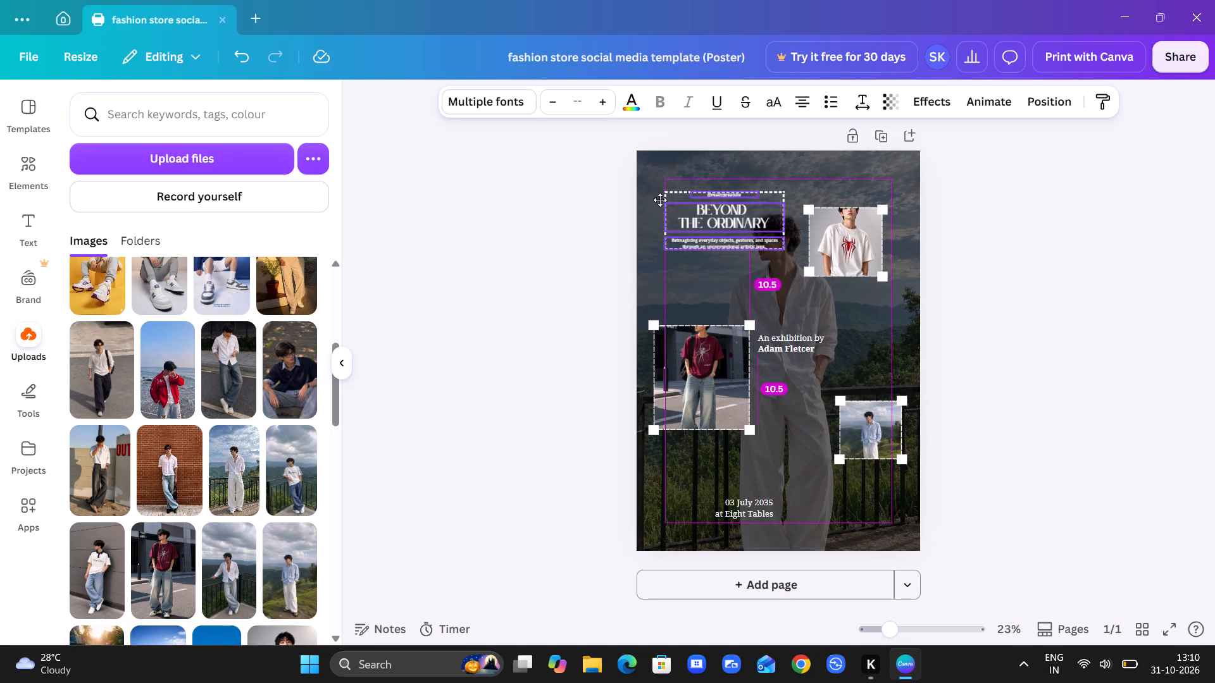
pyautogui.moveTo(660, 200); pyautogui.dragTo(672, 164)
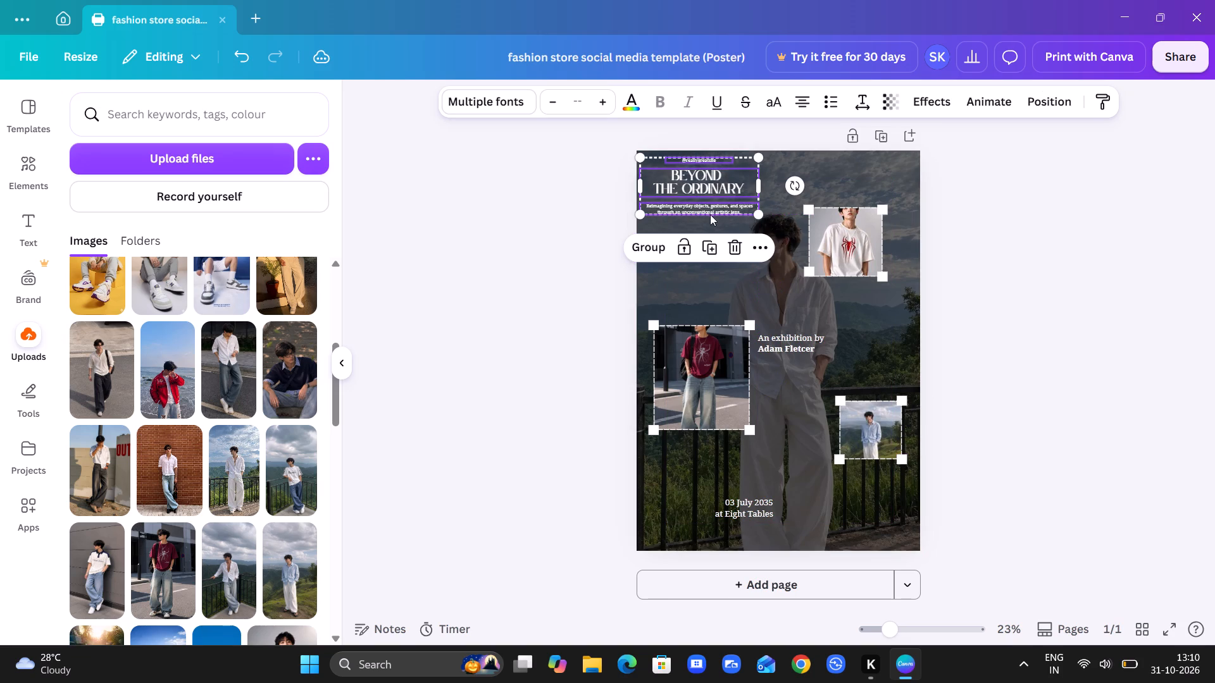
# Scale the selected handle, title and tagline block down slightly, keeping it in the poster's top-left corner.
pyautogui.moveTo(756, 214); pyautogui.dragTo(830, 335)
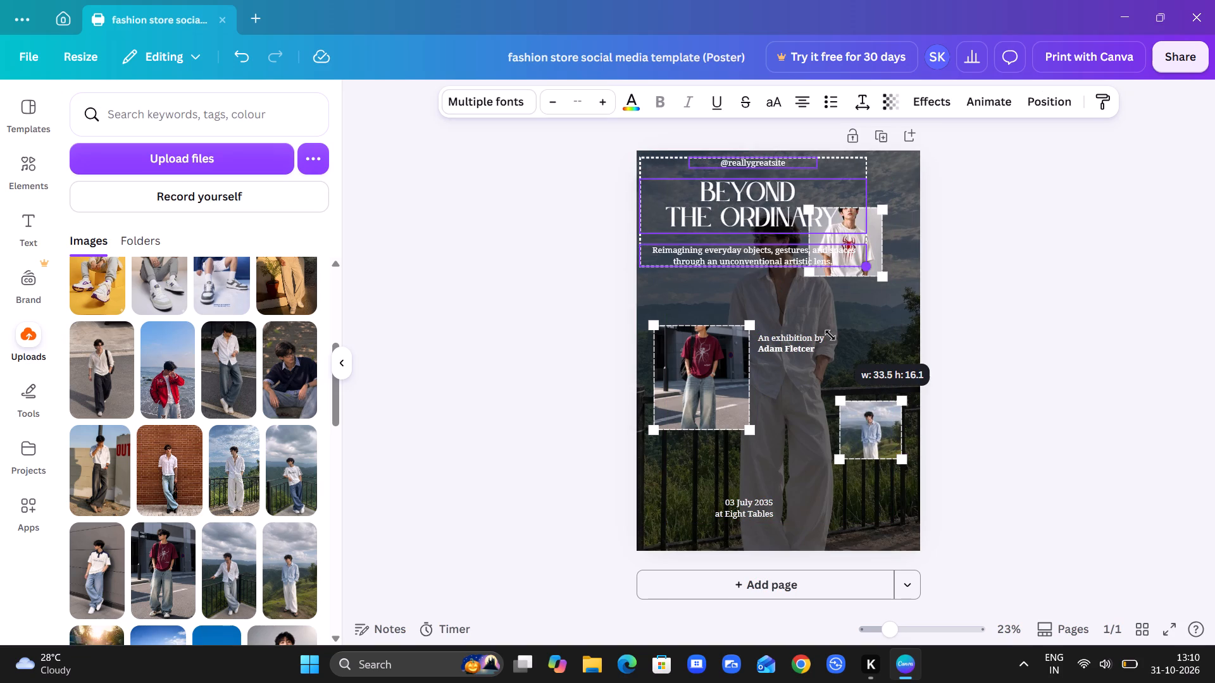
pyautogui.moveTo(830, 335); pyautogui.dragTo(850, 414)
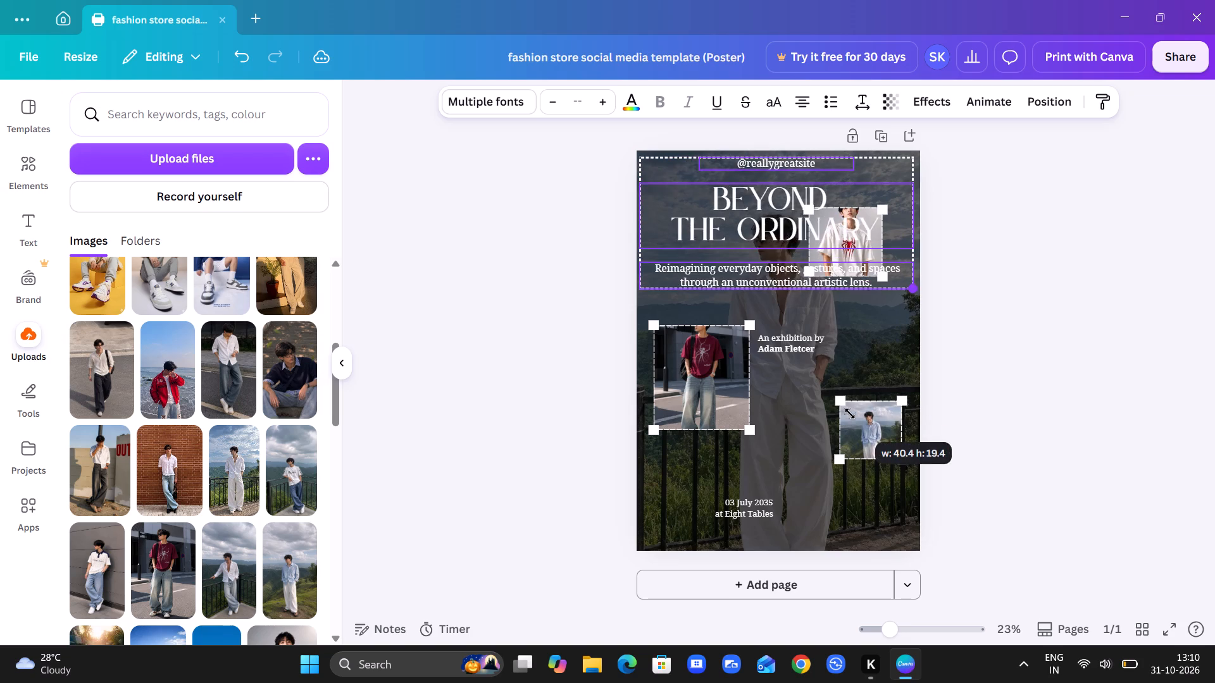
pyautogui.moveTo(850, 414); pyautogui.dragTo(746, 188)
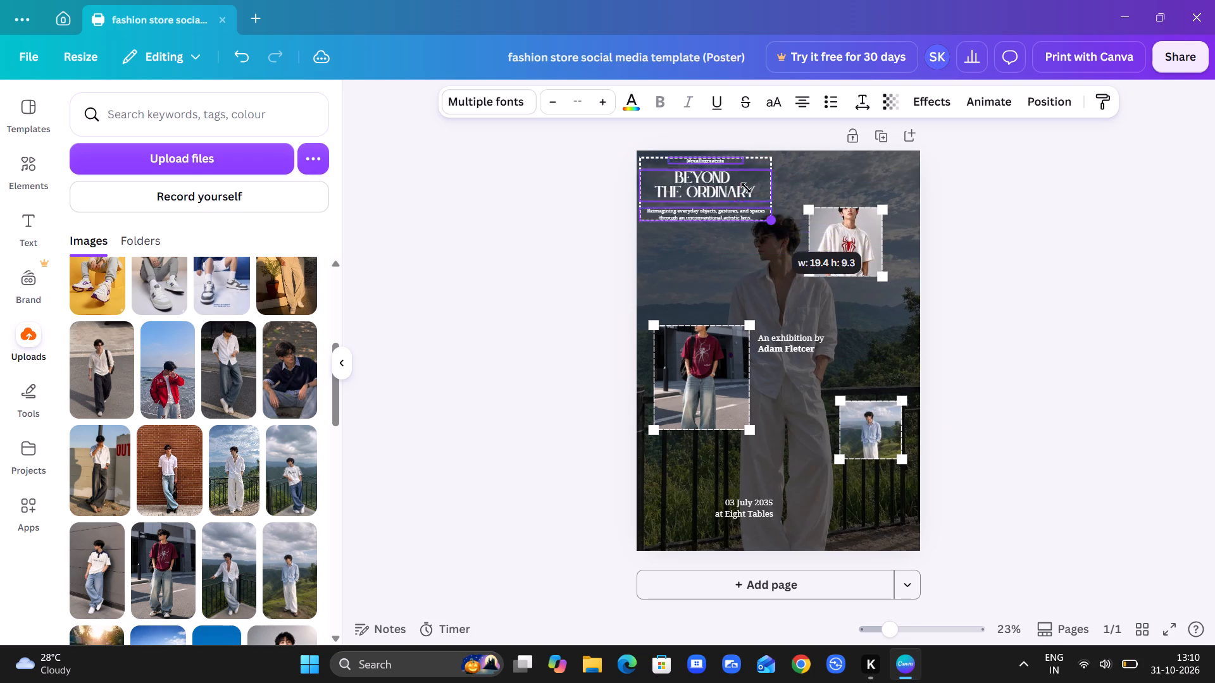
pyautogui.moveTo(746, 188); pyautogui.dragTo(730, 153)
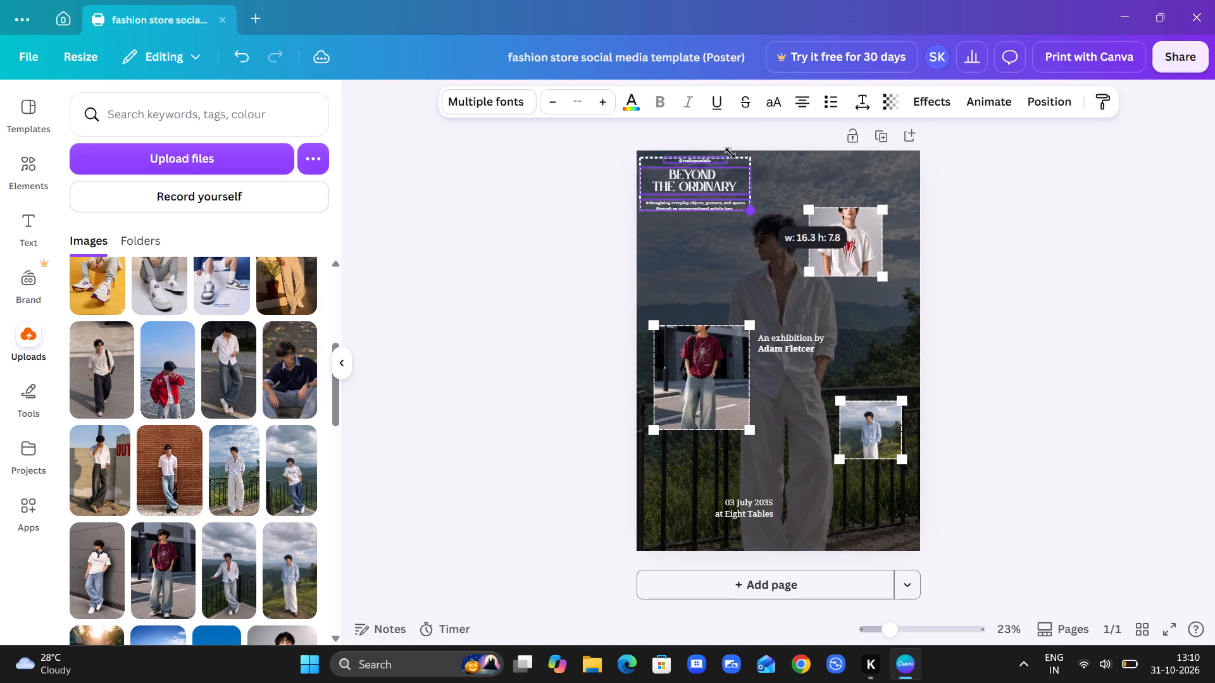
pyautogui.moveTo(730, 153); pyautogui.dragTo(775, 226)
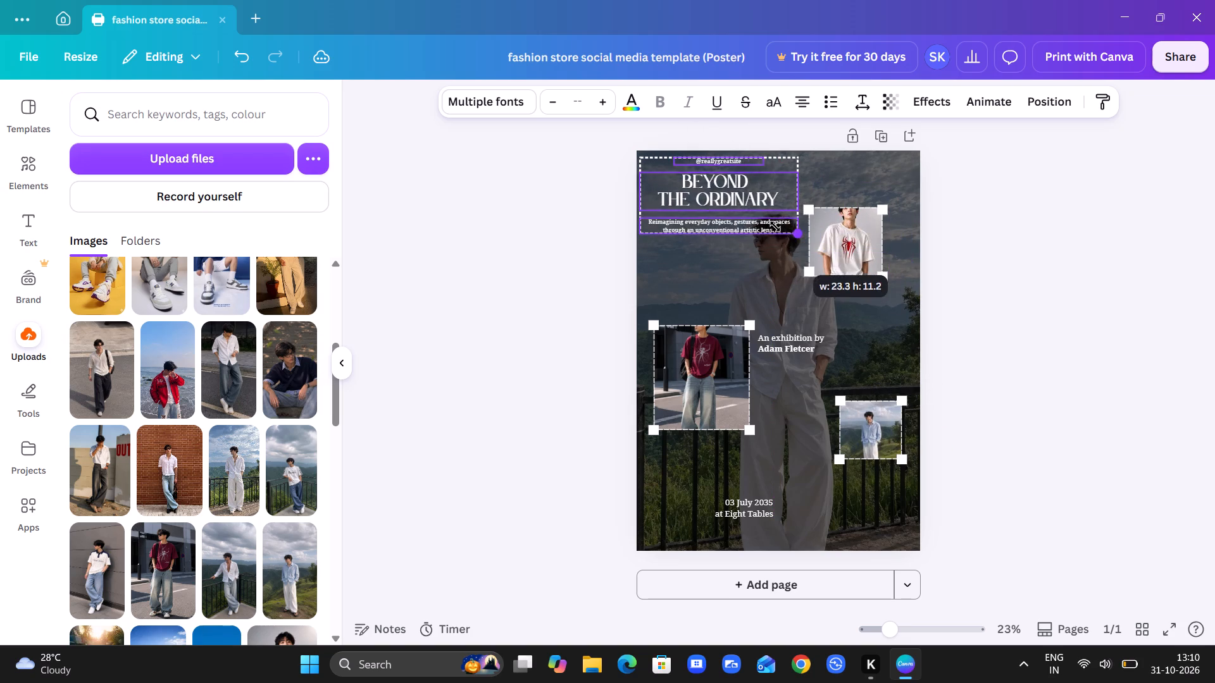
pyautogui.moveTo(775, 226); pyautogui.dragTo(754, 163)
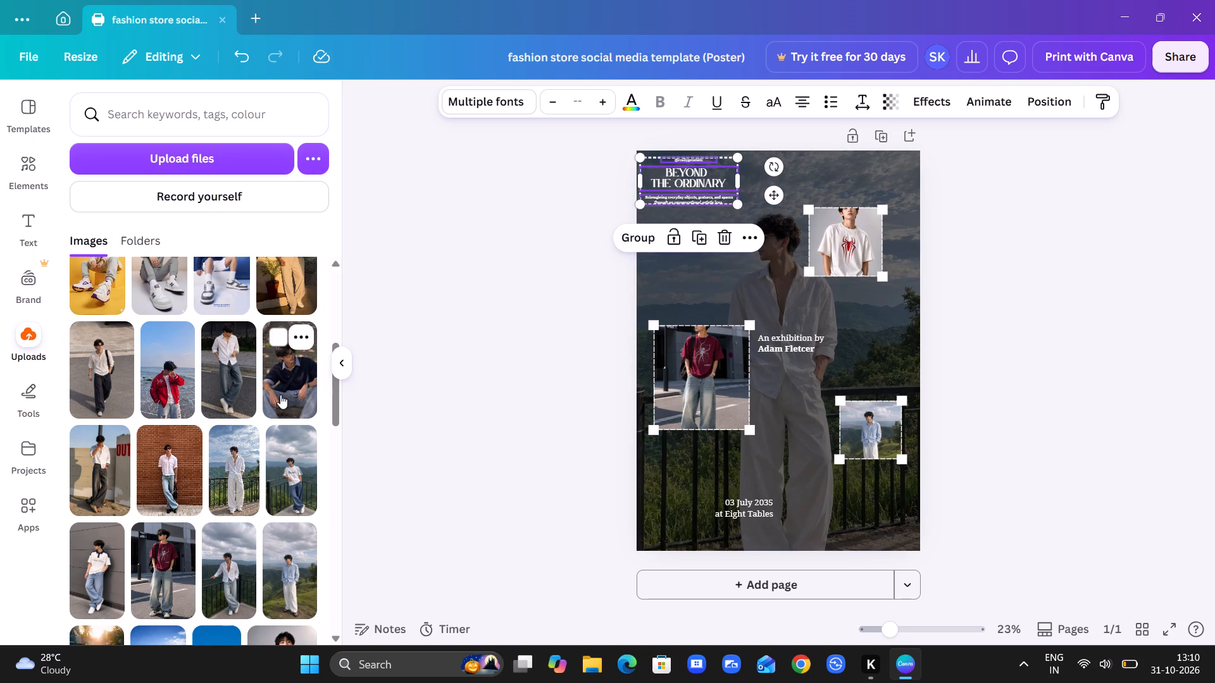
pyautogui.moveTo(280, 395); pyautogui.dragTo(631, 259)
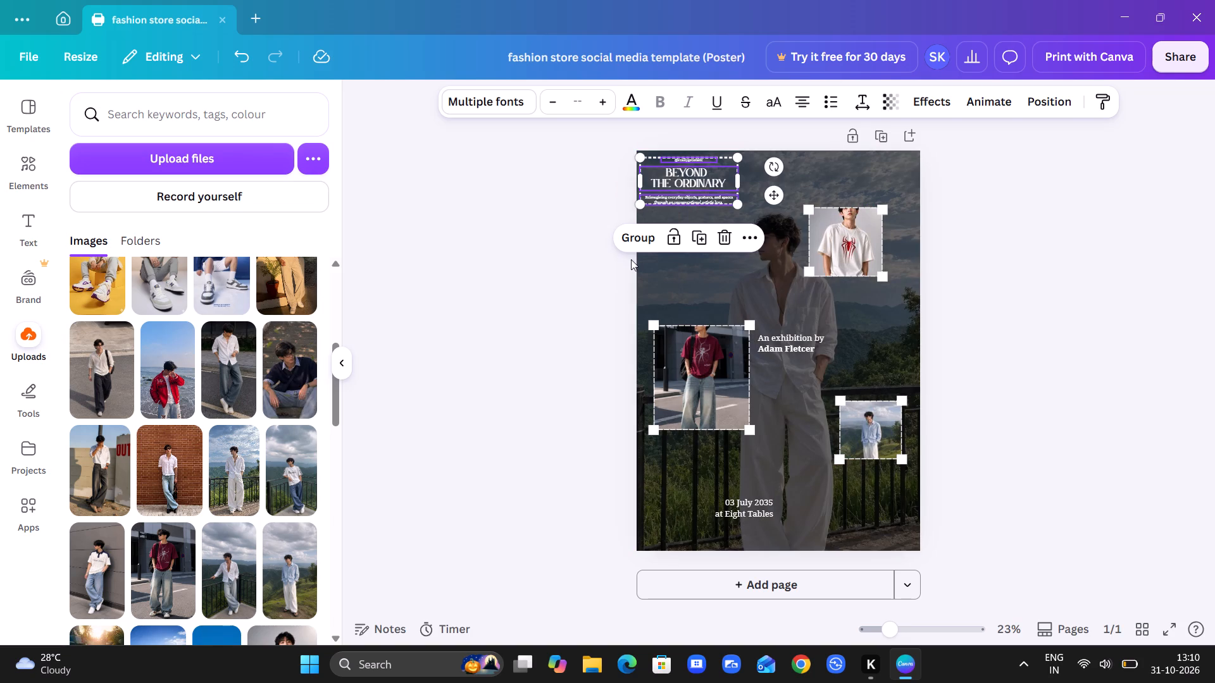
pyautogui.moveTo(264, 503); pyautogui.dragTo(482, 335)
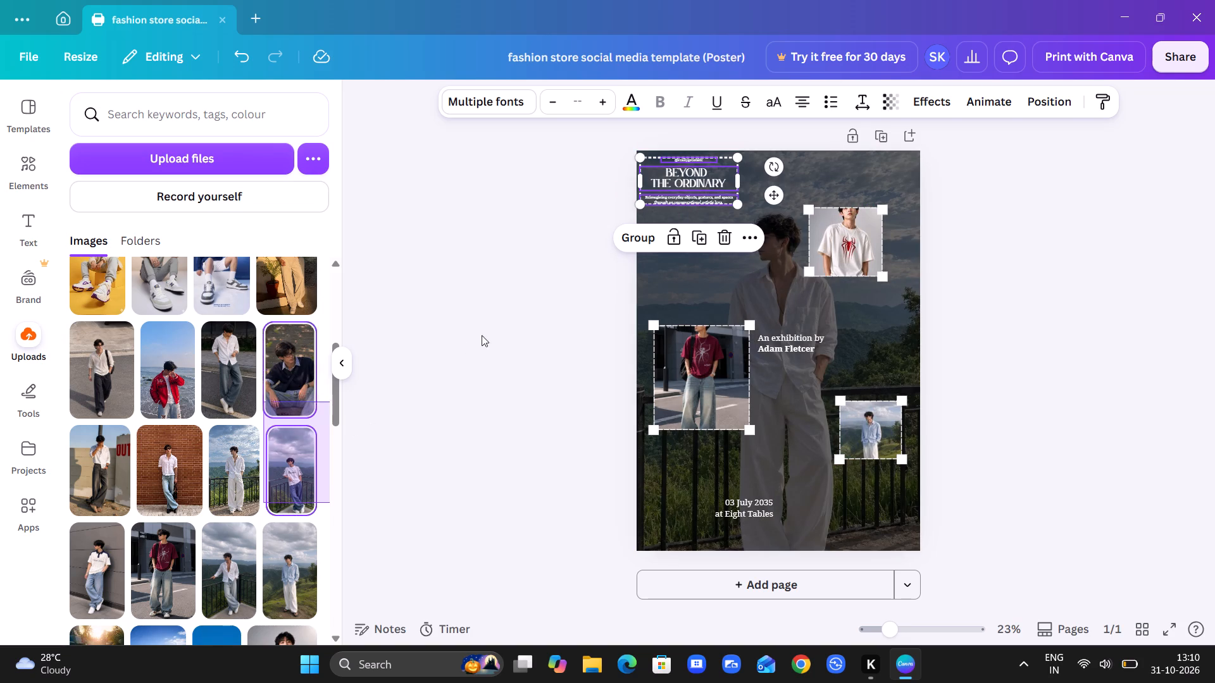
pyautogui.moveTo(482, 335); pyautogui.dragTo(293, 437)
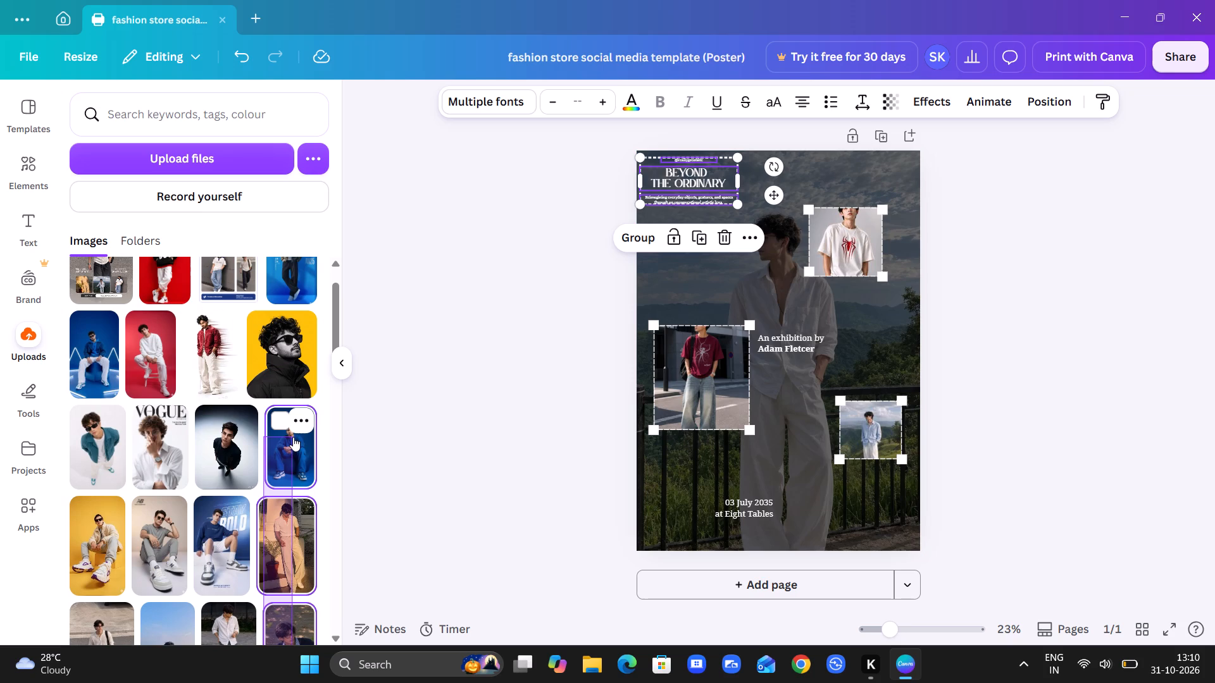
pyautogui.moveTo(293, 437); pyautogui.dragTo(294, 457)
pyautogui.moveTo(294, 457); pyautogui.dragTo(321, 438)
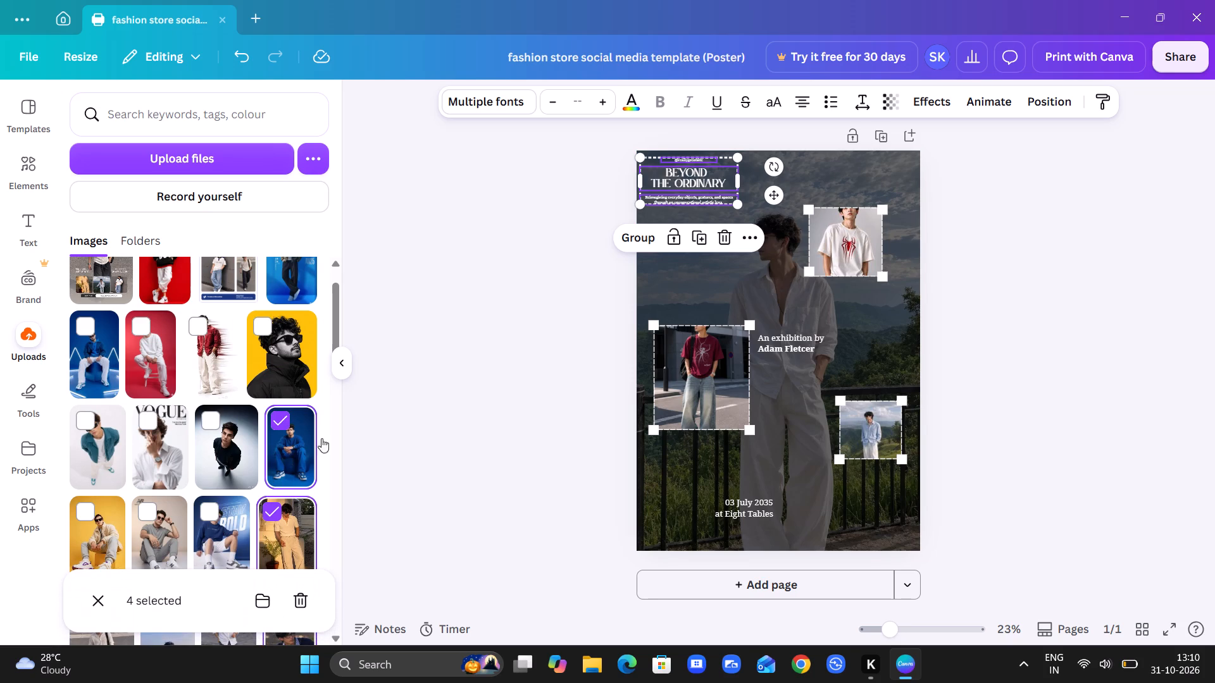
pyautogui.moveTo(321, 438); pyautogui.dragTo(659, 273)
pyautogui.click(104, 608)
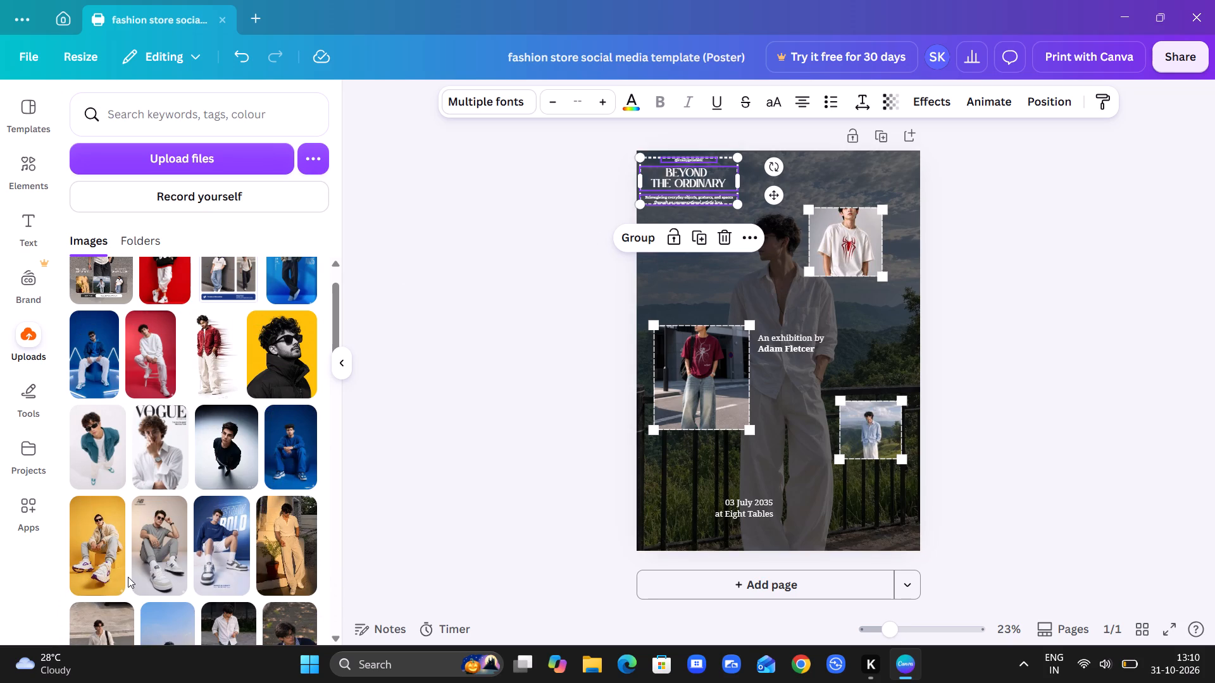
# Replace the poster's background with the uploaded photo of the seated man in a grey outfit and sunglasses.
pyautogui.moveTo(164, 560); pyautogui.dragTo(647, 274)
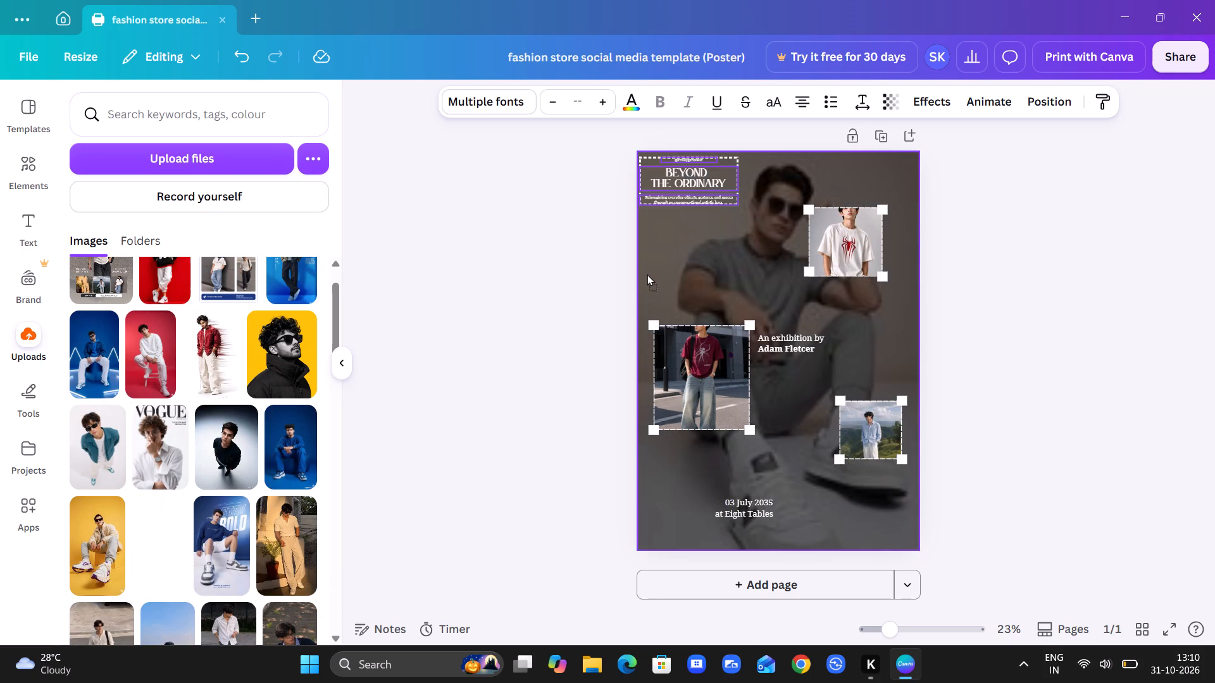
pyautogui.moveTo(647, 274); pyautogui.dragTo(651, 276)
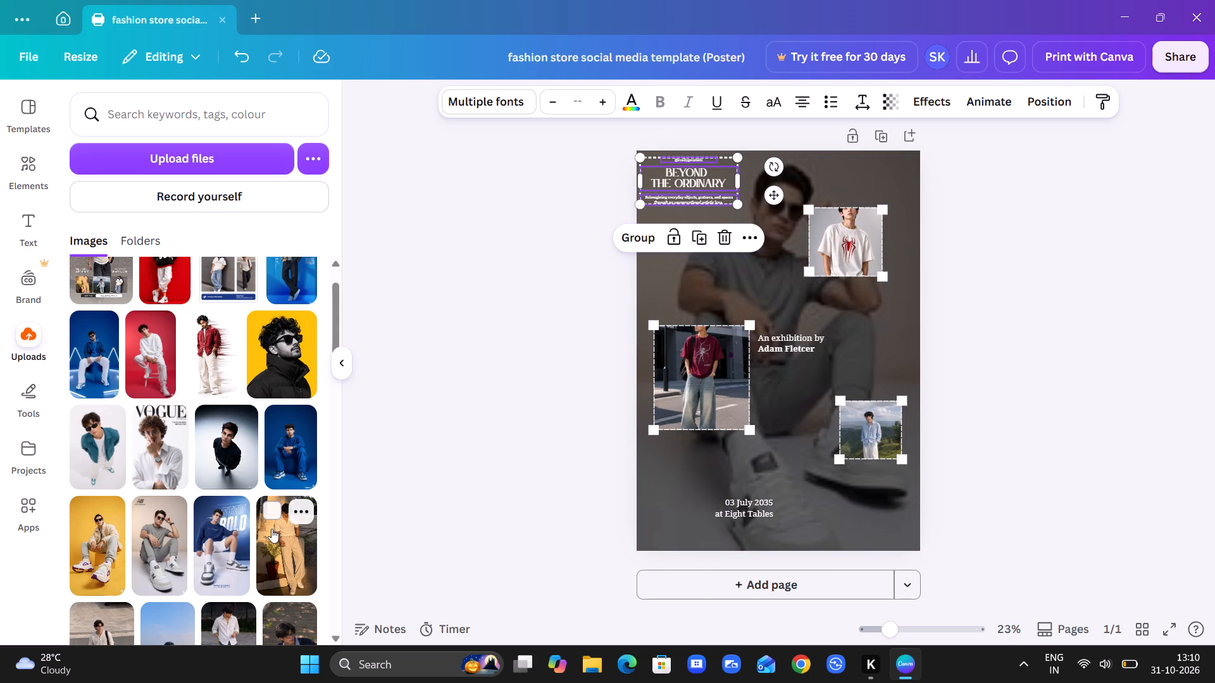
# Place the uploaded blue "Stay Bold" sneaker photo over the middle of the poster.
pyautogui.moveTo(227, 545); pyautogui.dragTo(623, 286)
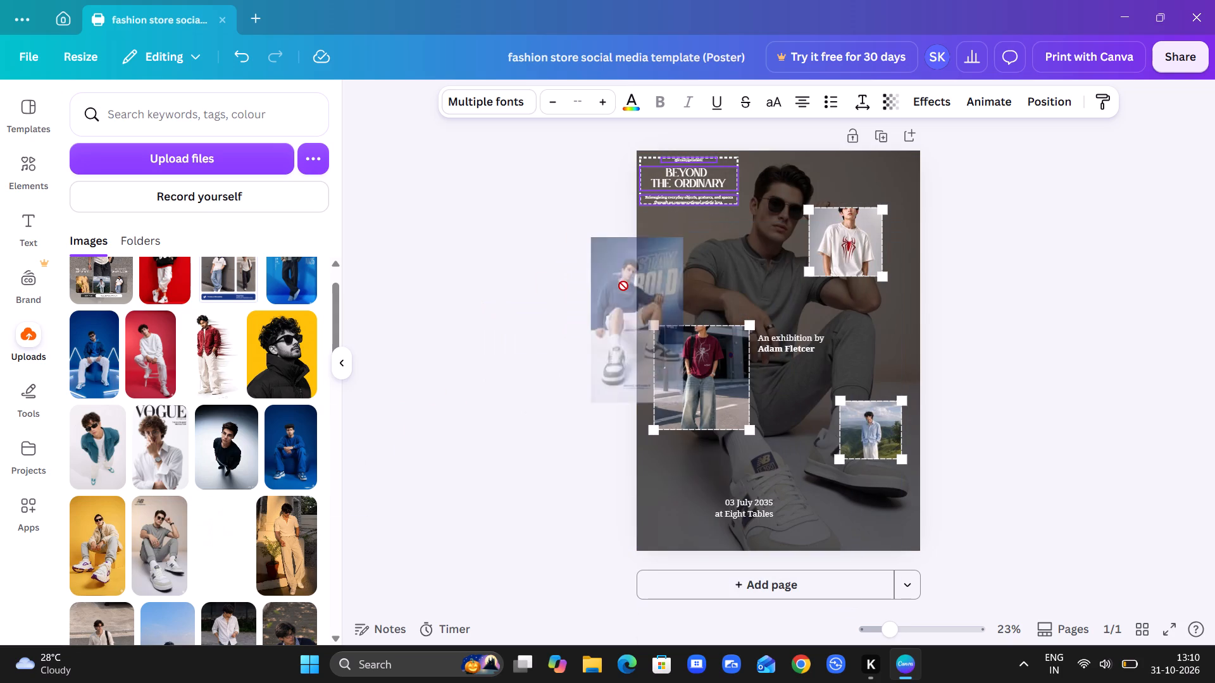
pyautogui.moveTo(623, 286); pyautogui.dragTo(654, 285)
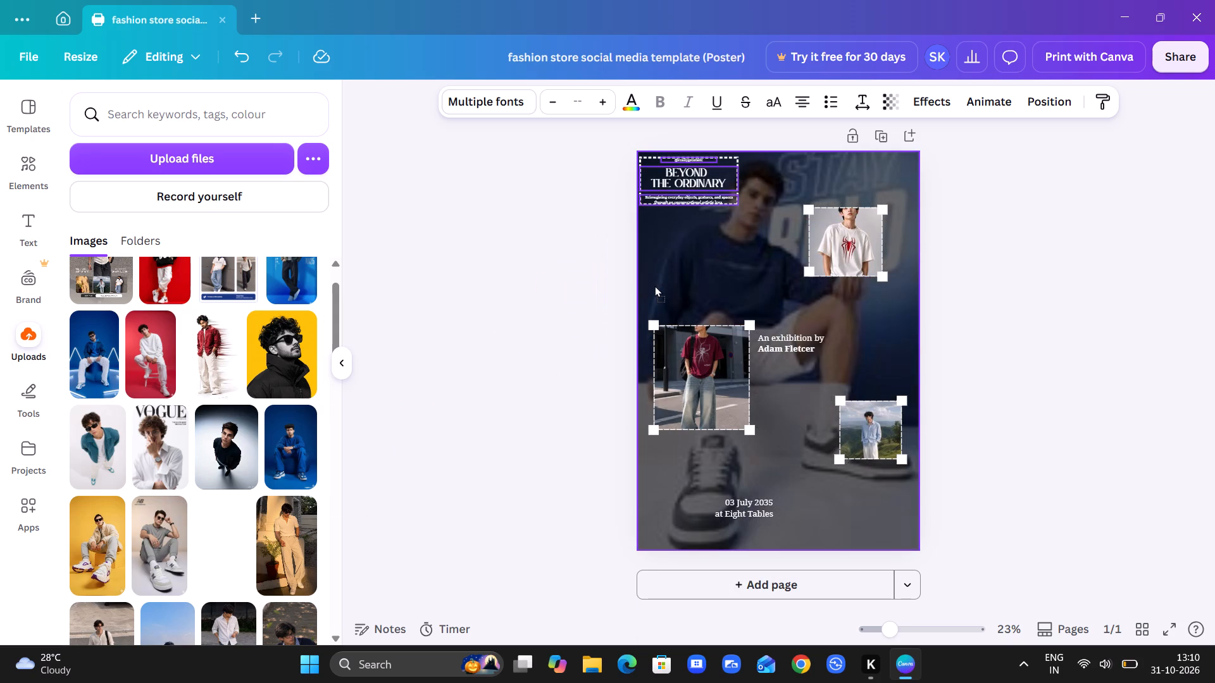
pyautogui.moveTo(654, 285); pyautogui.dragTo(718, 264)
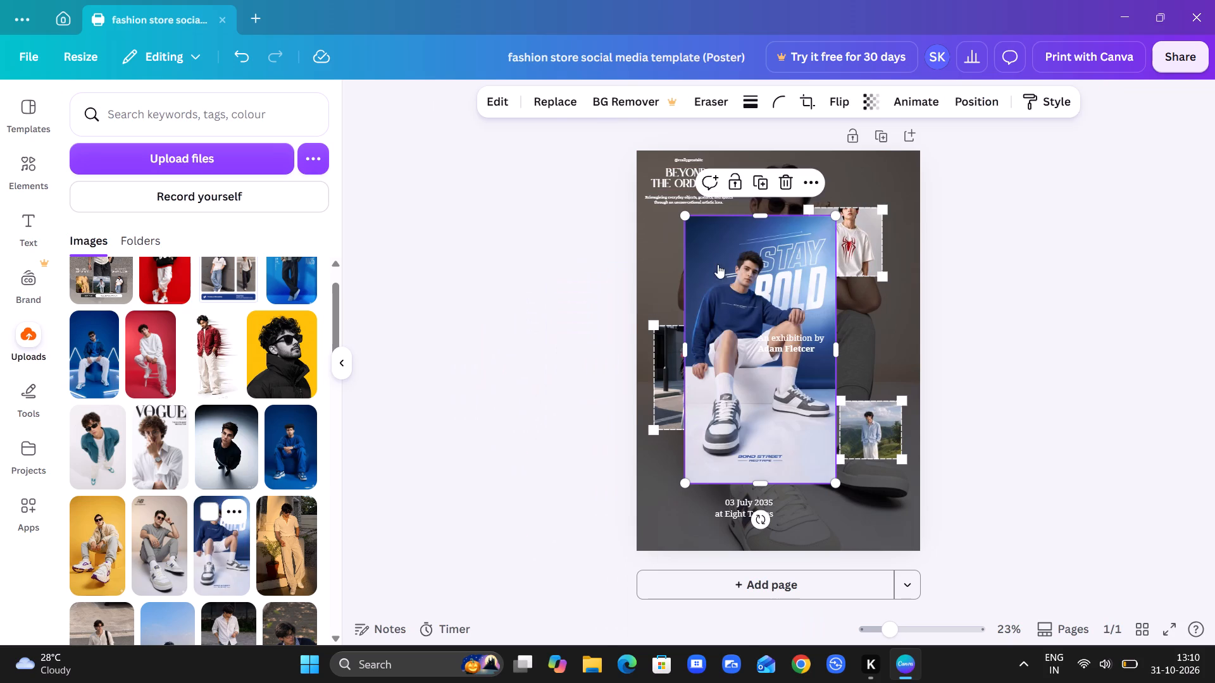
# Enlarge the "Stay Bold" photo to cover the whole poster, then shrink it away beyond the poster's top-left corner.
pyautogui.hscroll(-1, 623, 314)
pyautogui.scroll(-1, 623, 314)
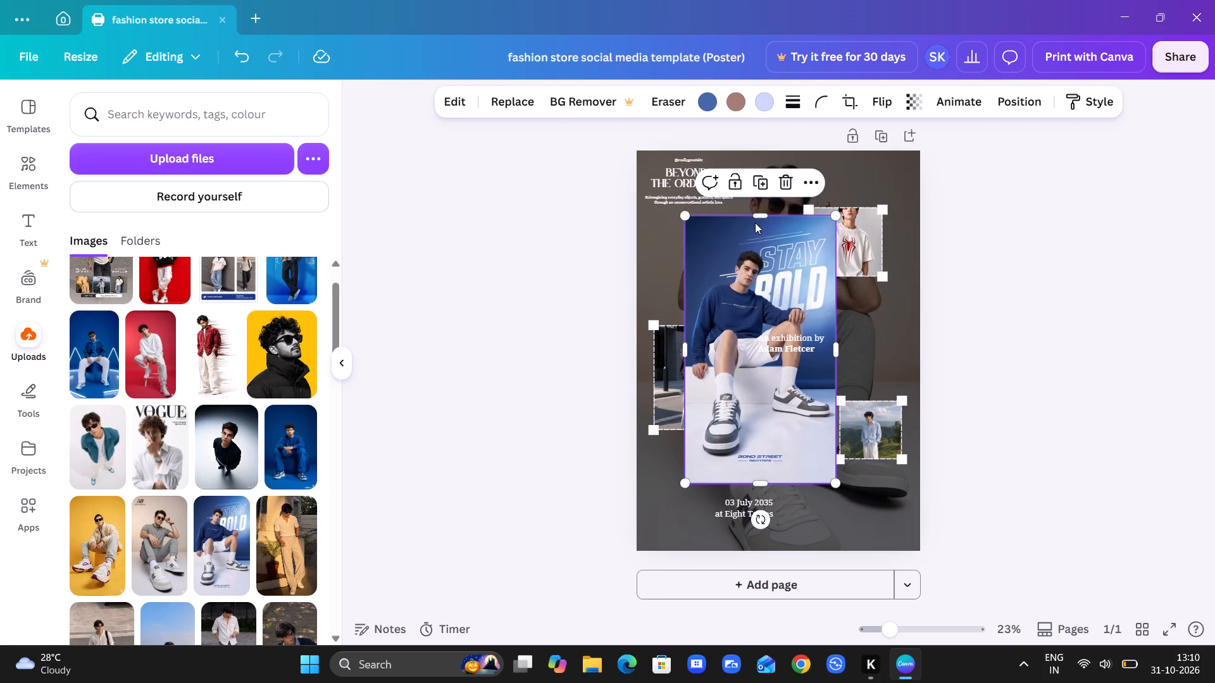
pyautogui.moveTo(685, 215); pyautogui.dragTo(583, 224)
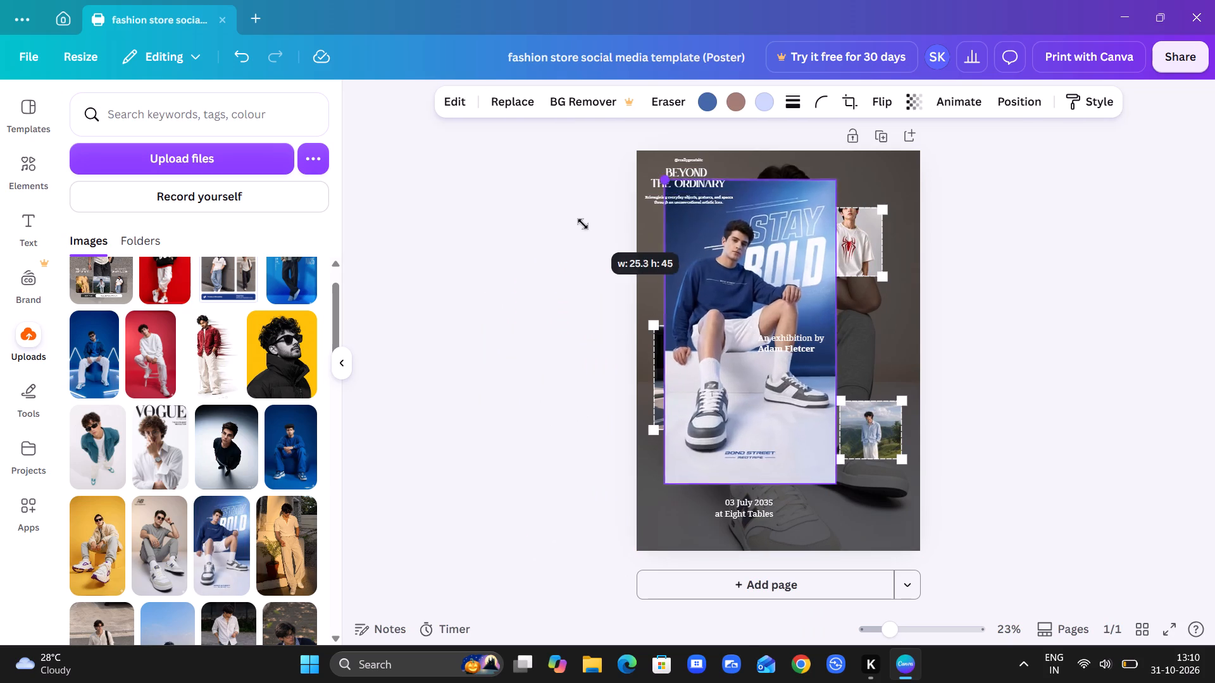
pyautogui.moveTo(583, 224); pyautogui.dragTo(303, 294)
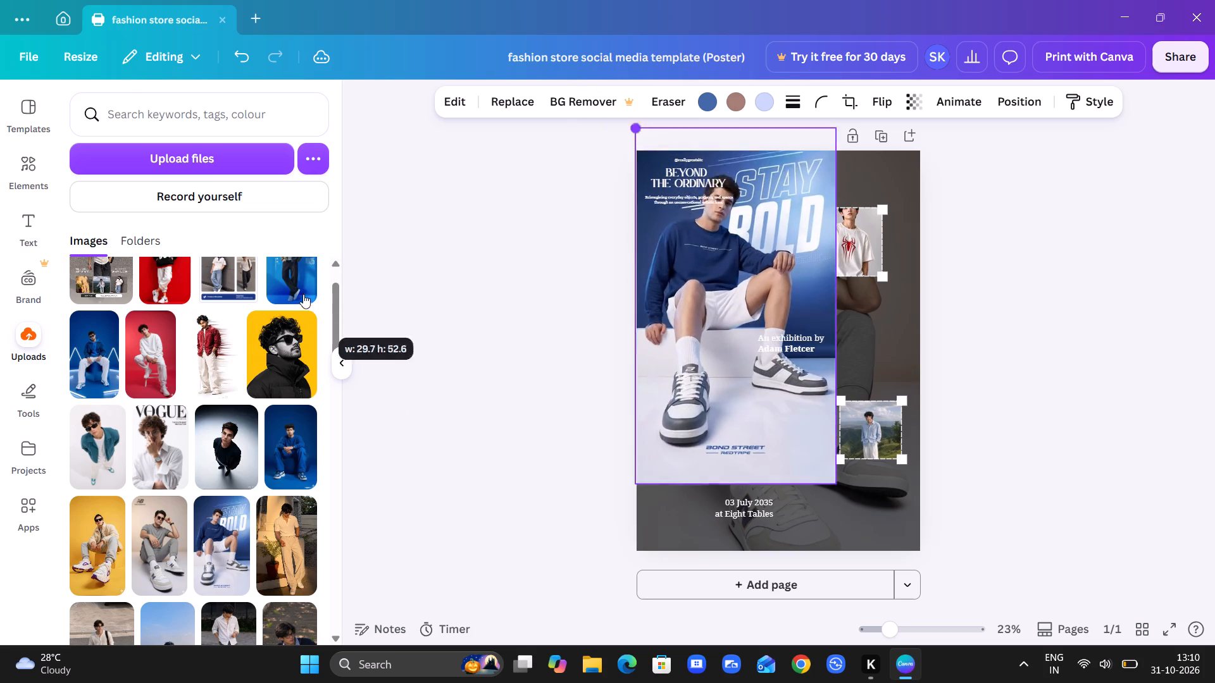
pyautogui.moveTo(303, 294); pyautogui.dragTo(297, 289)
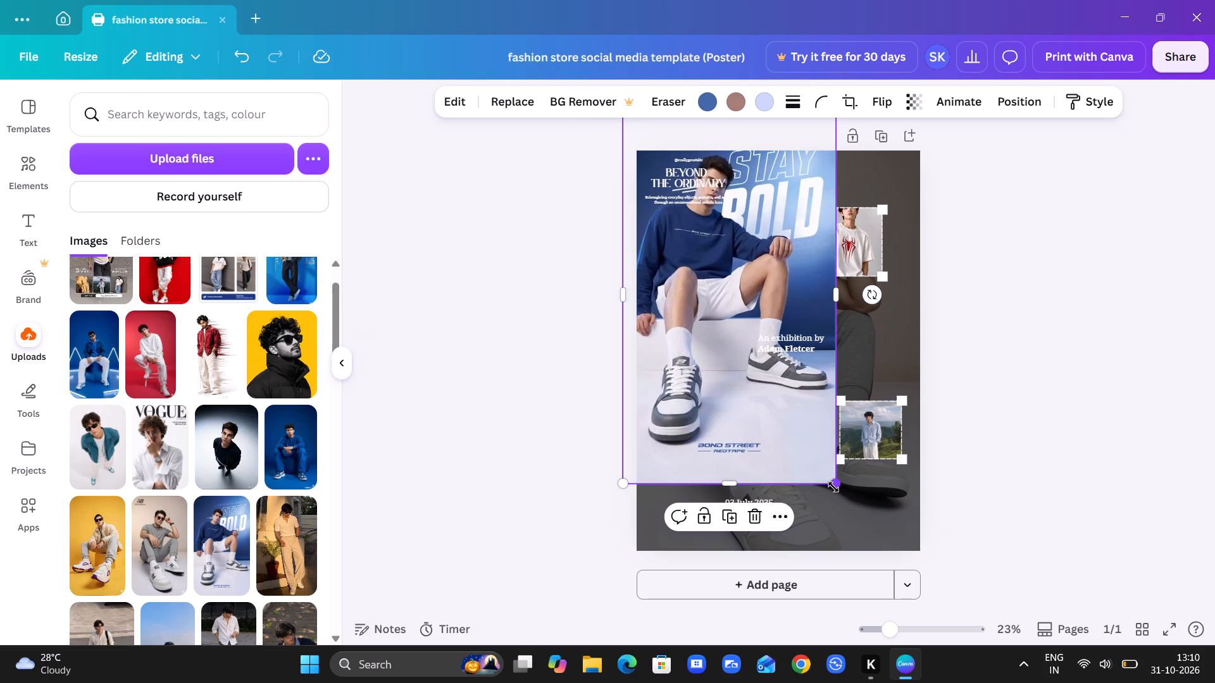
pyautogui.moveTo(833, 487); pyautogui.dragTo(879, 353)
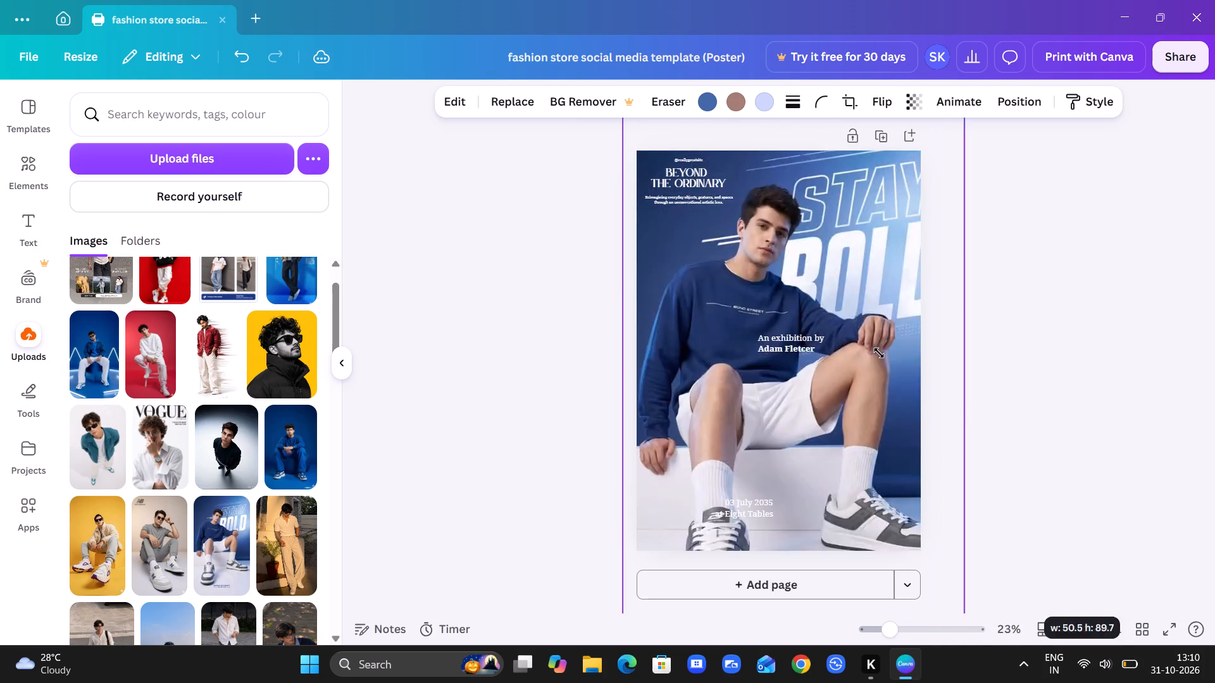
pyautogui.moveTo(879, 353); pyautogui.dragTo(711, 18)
# Replace the poster's background with the uploaded photo of the man in a beige polo and trousers in warm sunlight.
pyautogui.moveTo(278, 533); pyautogui.dragTo(652, 206)
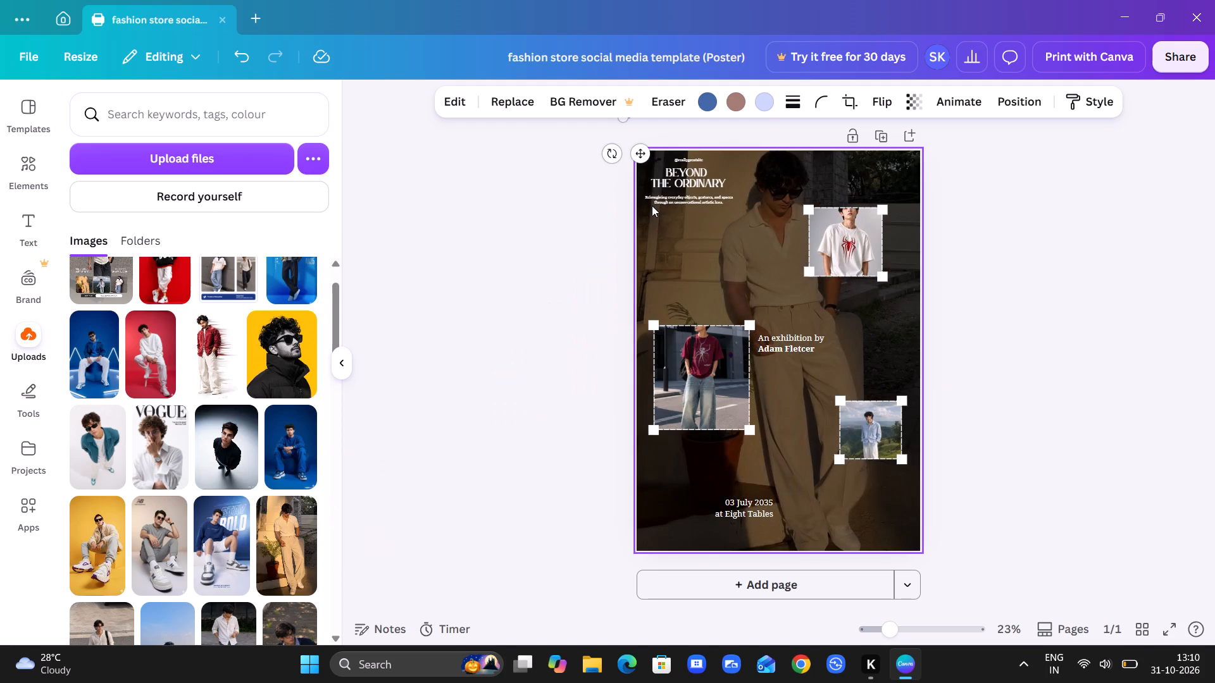
# Replace the framed maroon T-shirt photo with the uploaded photo of the seated man in a grey outfit and sunglasses.
pyautogui.moveTo(163, 568); pyautogui.dragTo(280, 489)
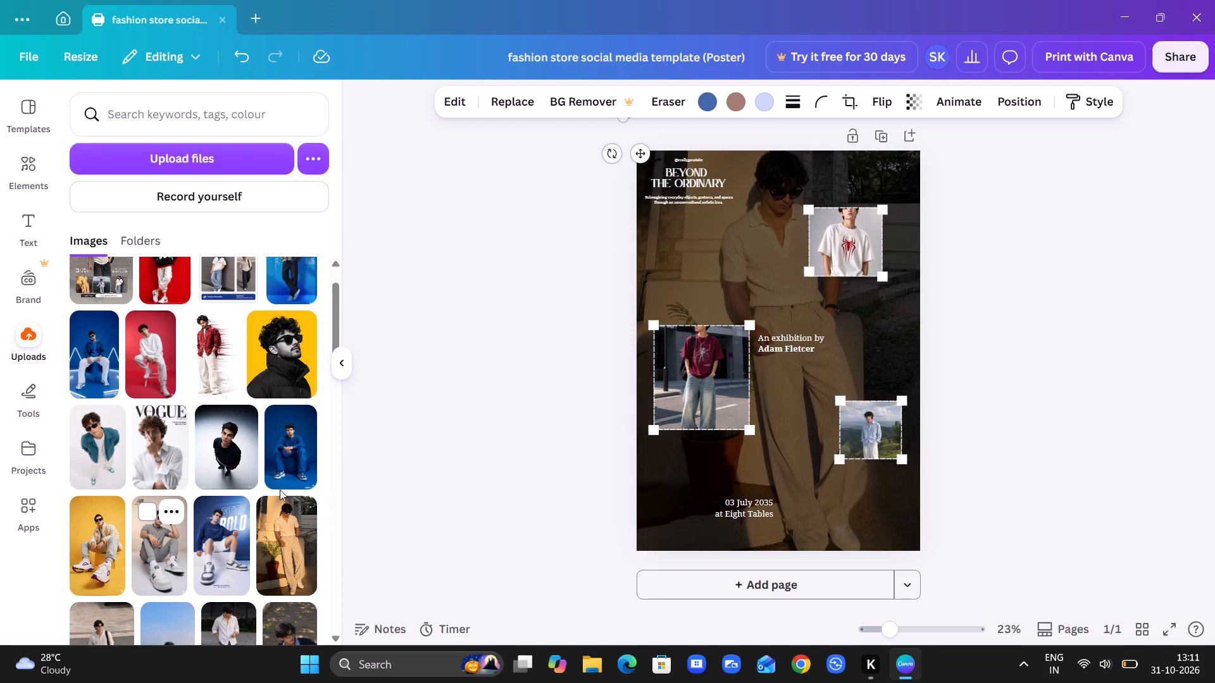
pyautogui.moveTo(280, 489); pyautogui.dragTo(686, 366)
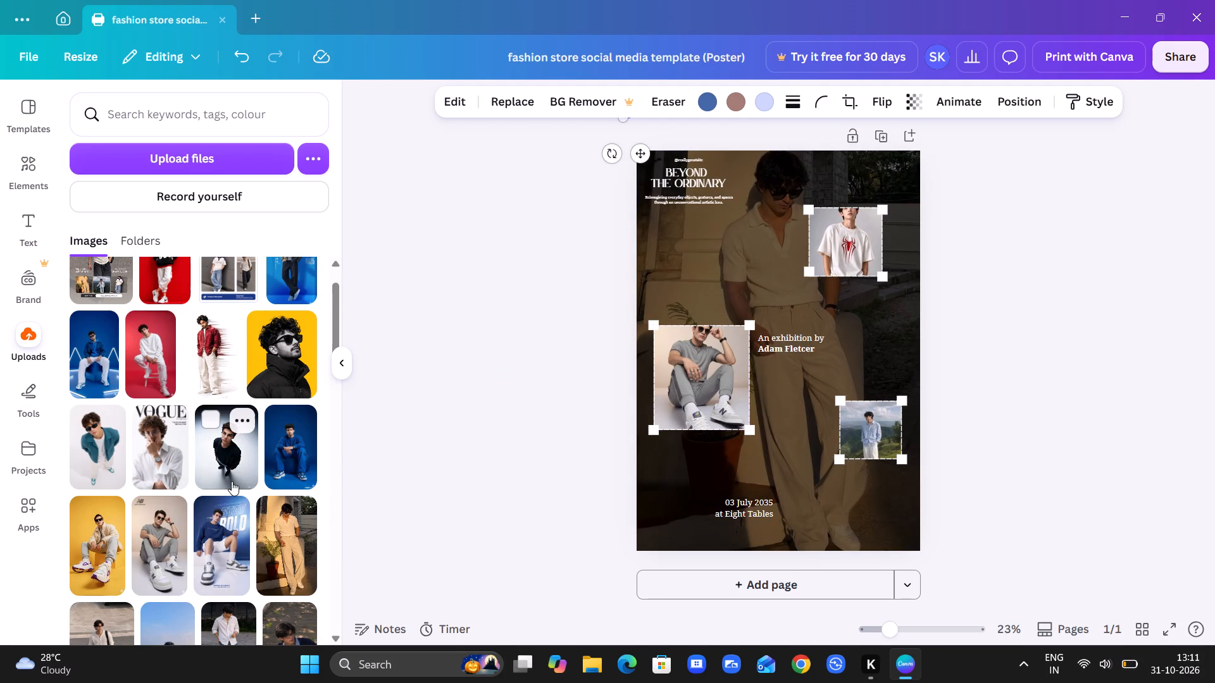
# Replace the framed white spider T-shirt photo with the uploaded overhead shot of the man in black clothes.
pyautogui.moveTo(232, 481); pyautogui.dragTo(847, 266)
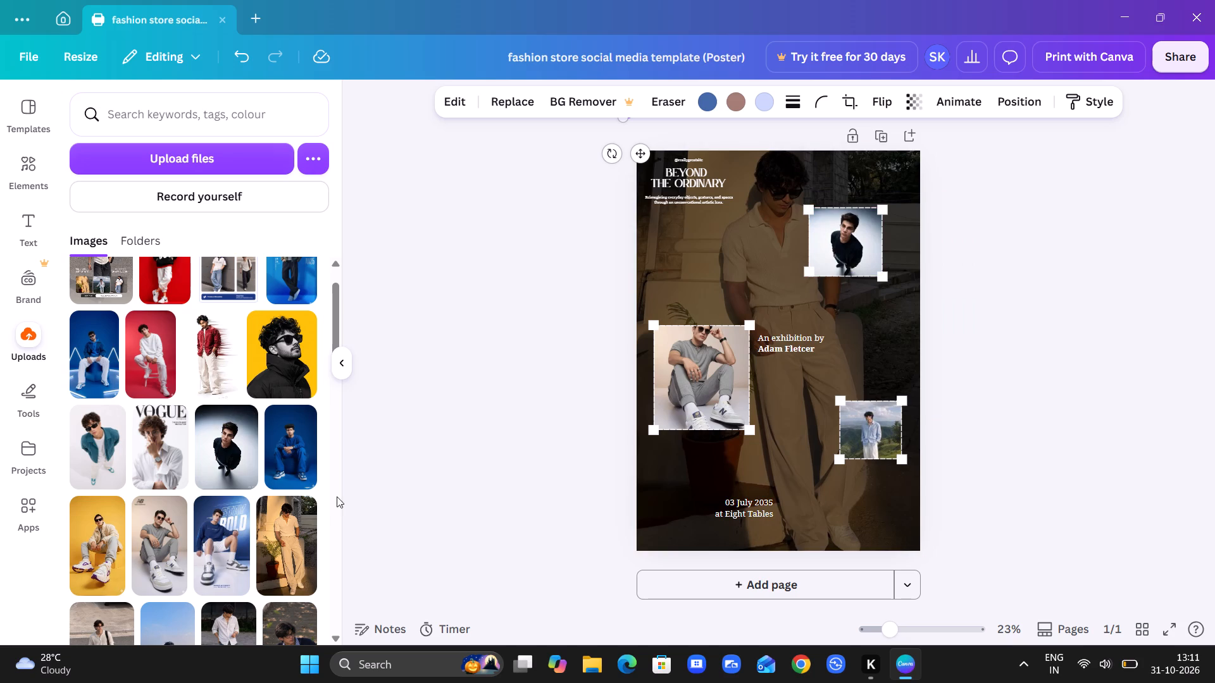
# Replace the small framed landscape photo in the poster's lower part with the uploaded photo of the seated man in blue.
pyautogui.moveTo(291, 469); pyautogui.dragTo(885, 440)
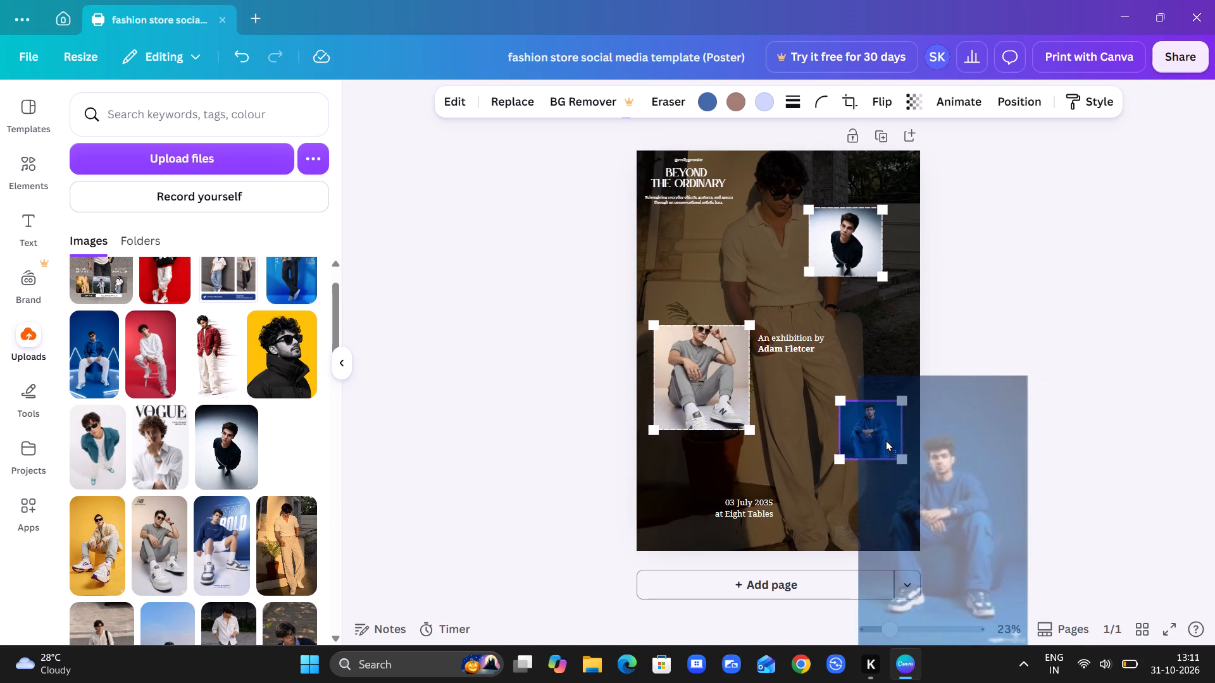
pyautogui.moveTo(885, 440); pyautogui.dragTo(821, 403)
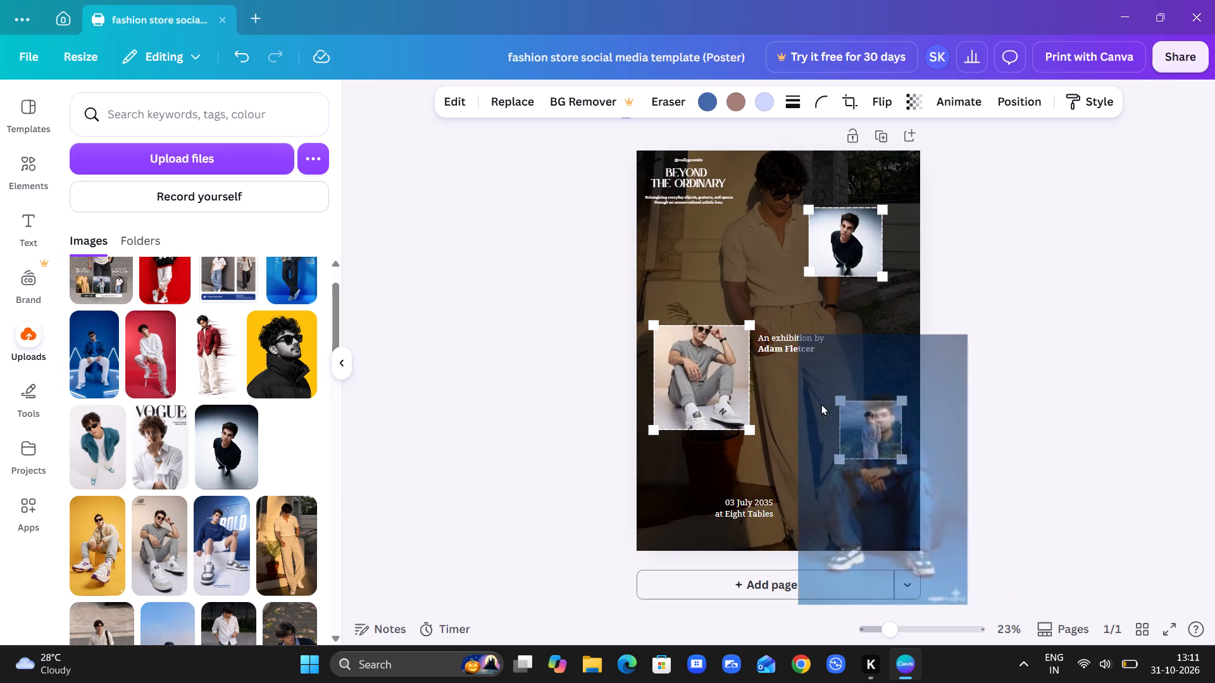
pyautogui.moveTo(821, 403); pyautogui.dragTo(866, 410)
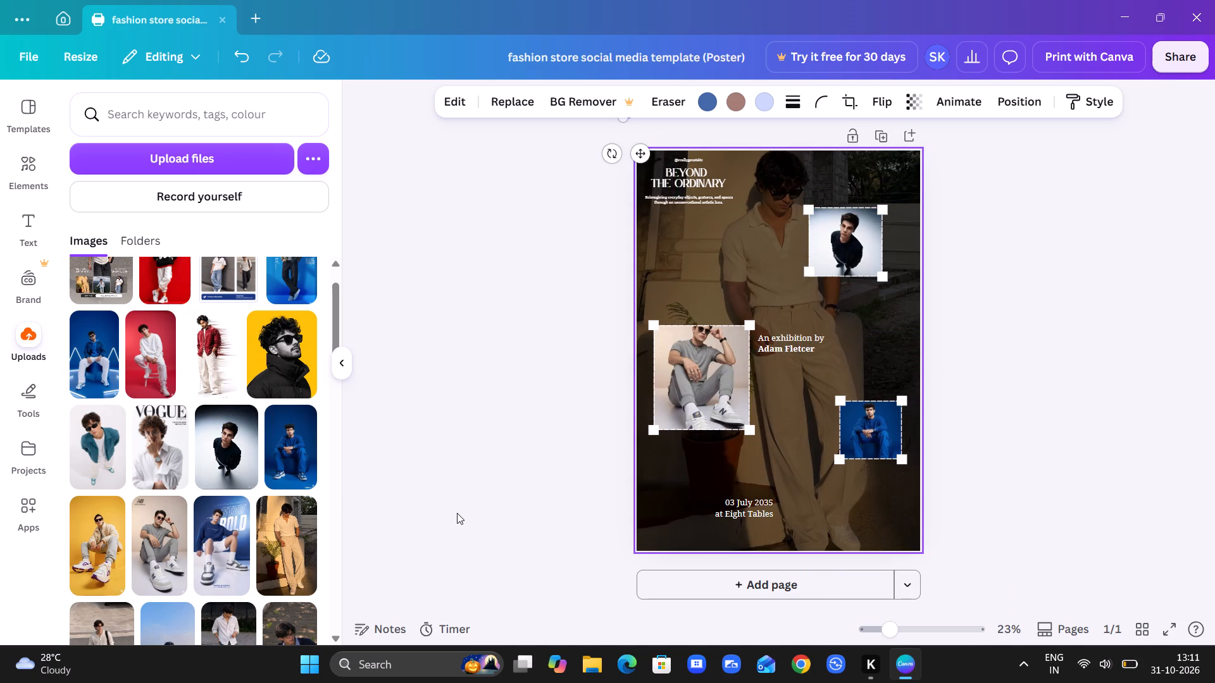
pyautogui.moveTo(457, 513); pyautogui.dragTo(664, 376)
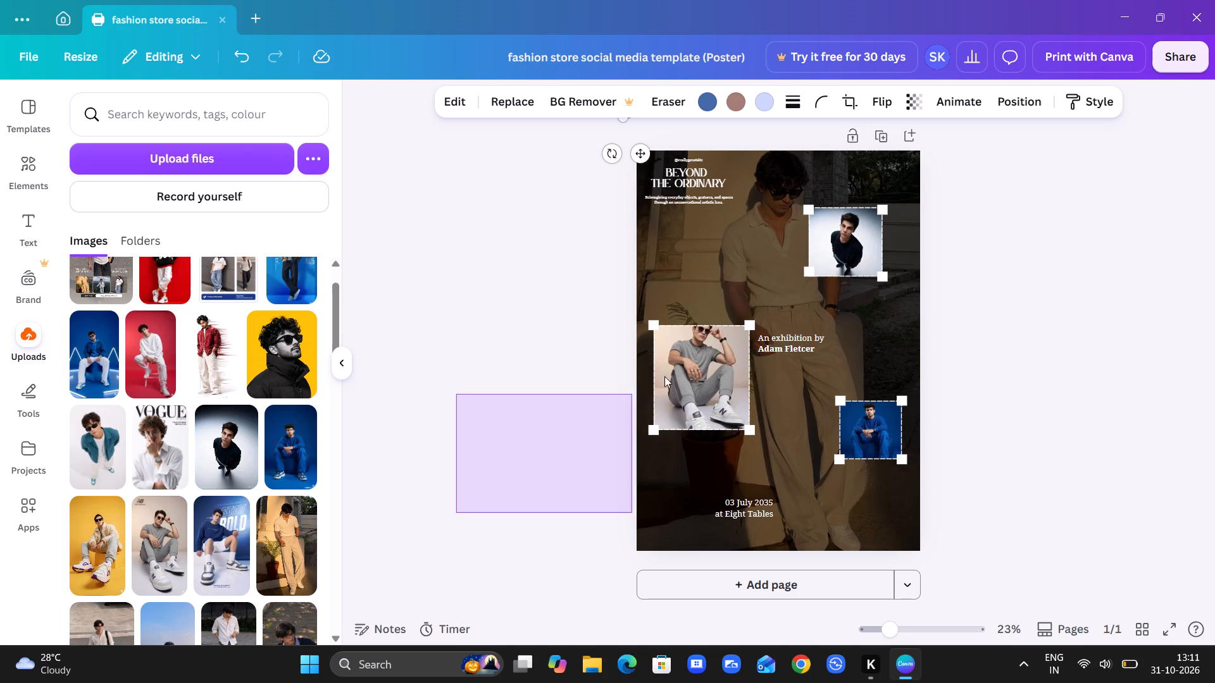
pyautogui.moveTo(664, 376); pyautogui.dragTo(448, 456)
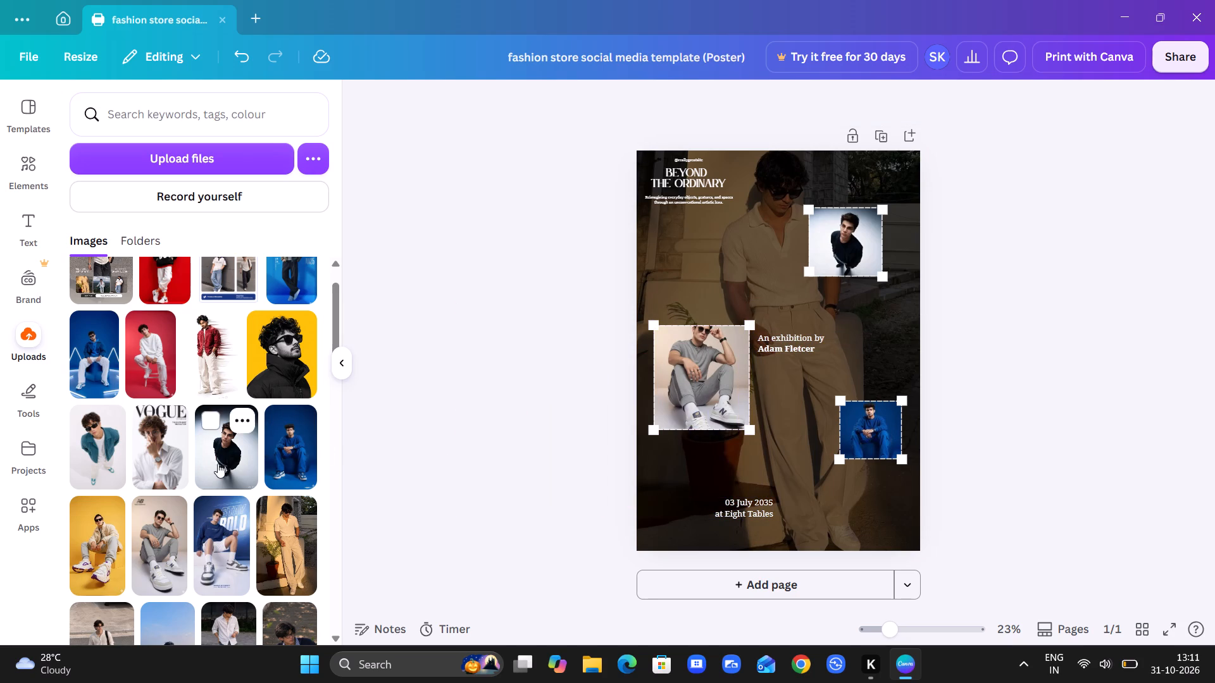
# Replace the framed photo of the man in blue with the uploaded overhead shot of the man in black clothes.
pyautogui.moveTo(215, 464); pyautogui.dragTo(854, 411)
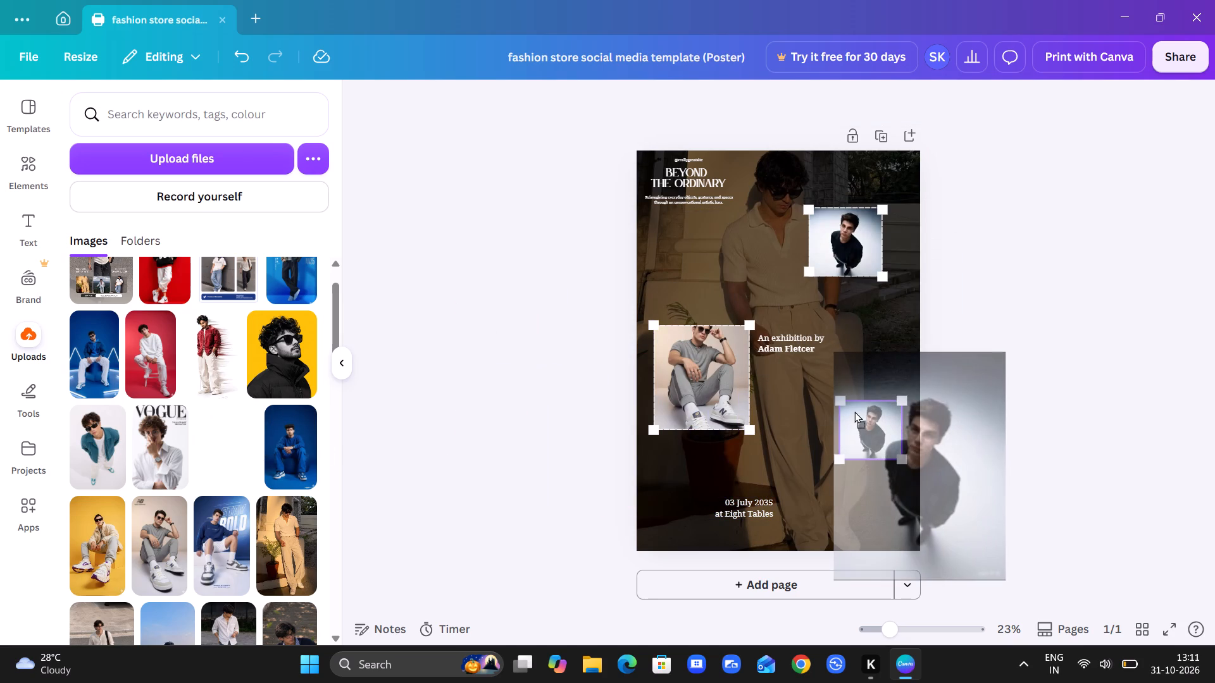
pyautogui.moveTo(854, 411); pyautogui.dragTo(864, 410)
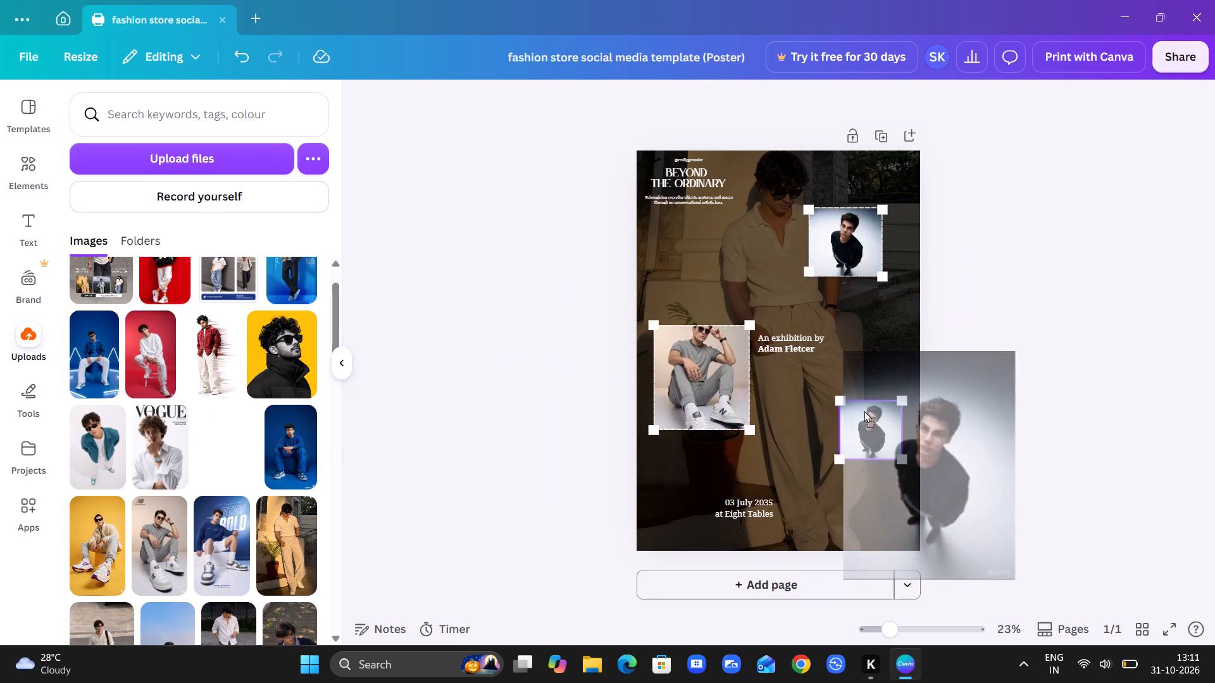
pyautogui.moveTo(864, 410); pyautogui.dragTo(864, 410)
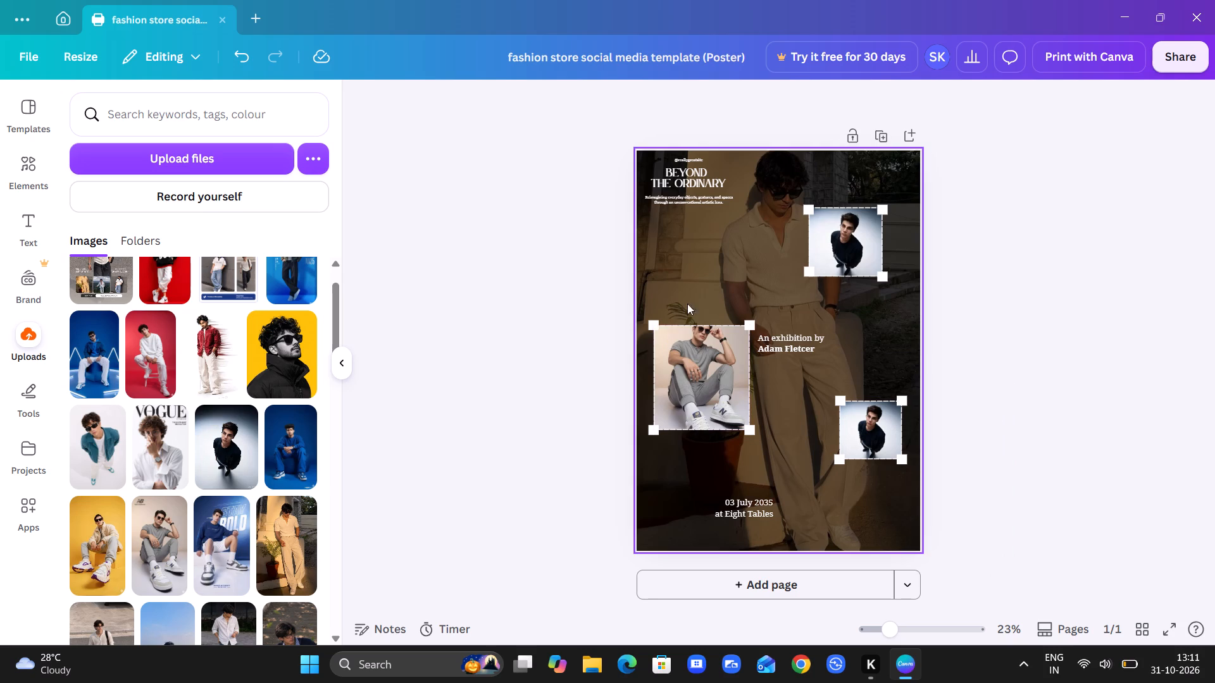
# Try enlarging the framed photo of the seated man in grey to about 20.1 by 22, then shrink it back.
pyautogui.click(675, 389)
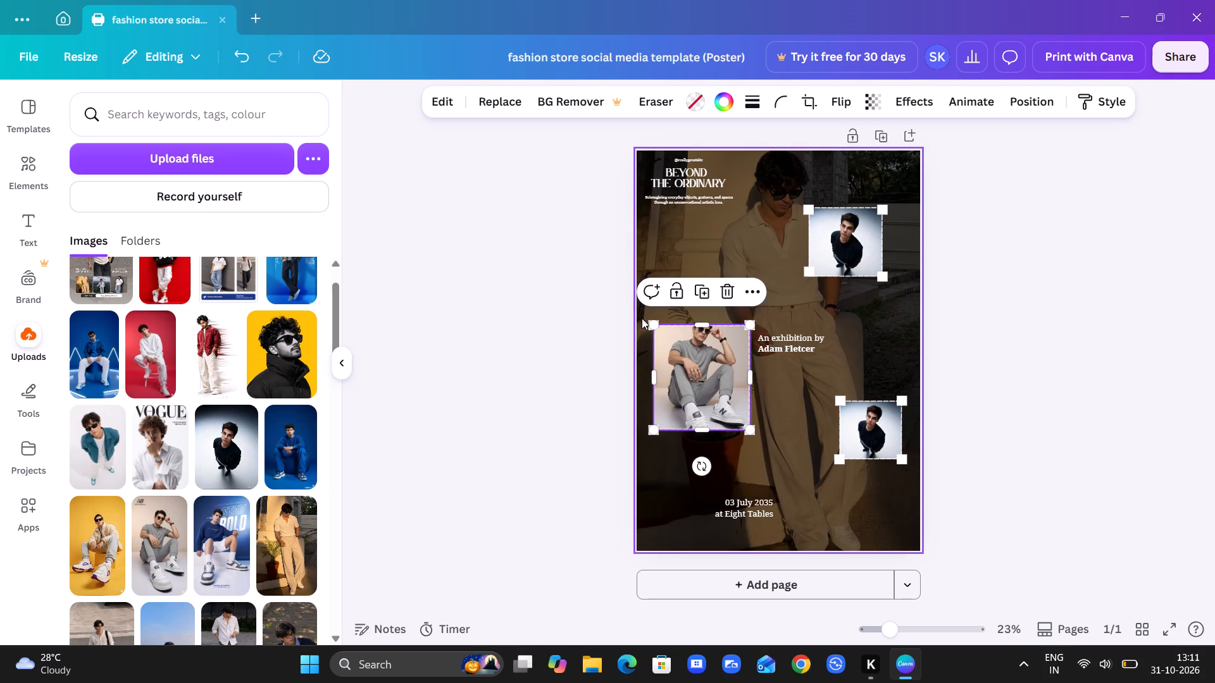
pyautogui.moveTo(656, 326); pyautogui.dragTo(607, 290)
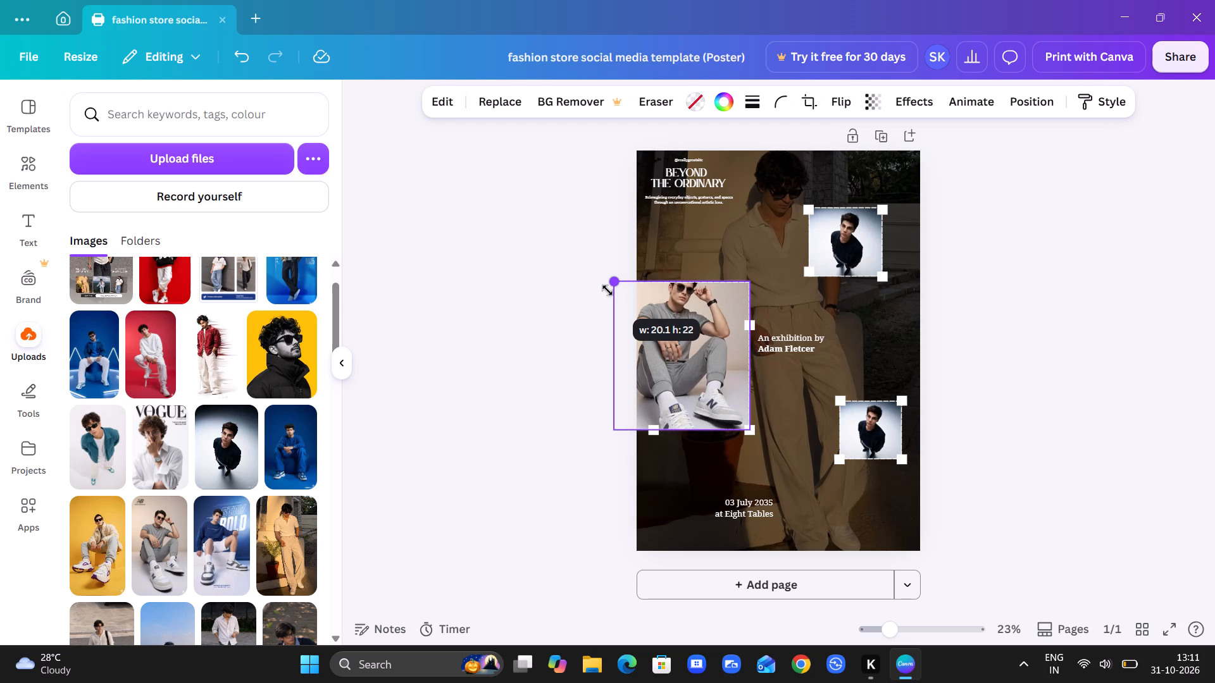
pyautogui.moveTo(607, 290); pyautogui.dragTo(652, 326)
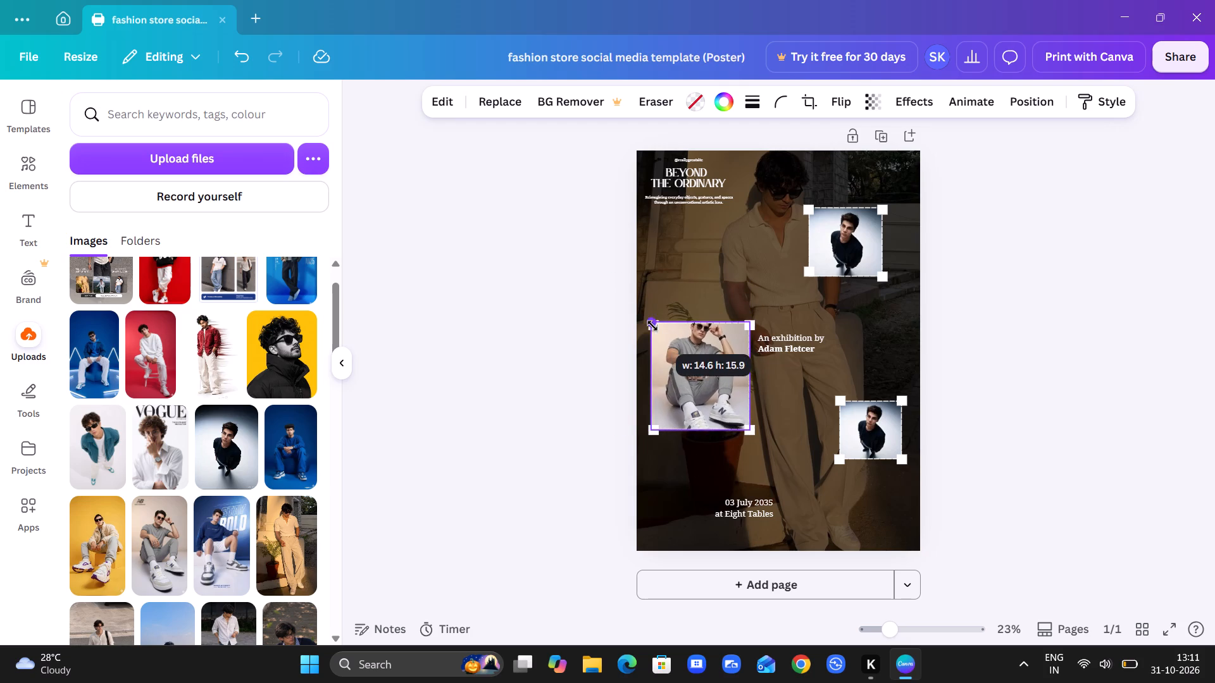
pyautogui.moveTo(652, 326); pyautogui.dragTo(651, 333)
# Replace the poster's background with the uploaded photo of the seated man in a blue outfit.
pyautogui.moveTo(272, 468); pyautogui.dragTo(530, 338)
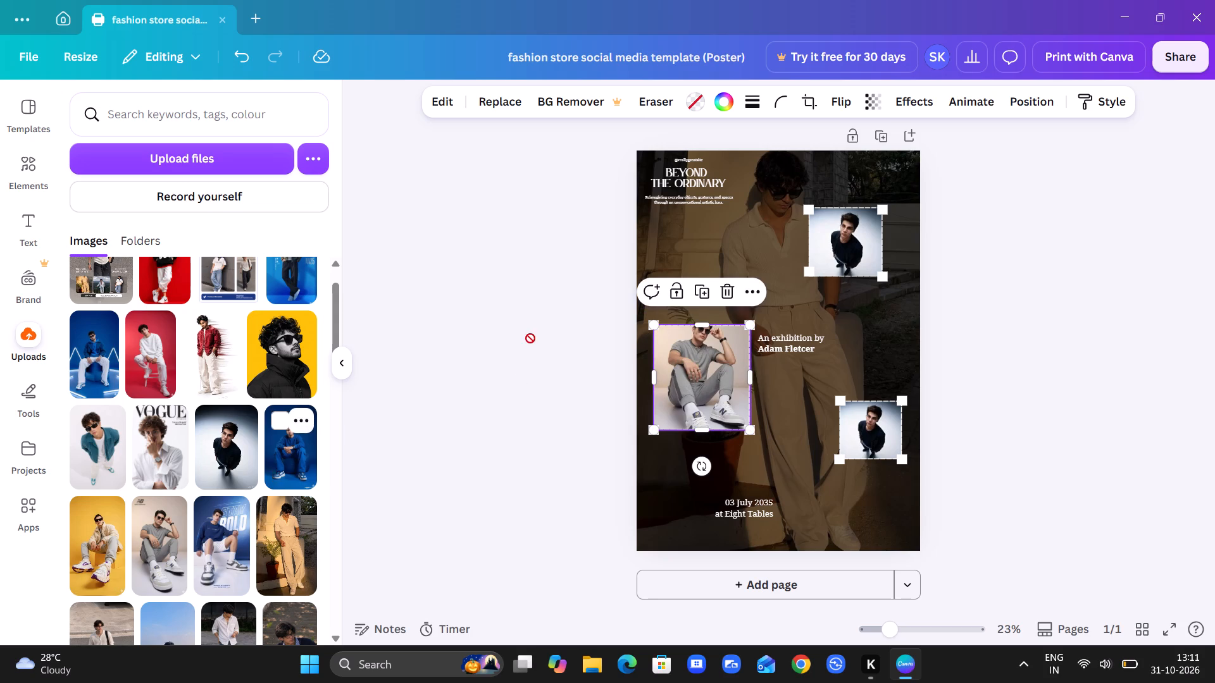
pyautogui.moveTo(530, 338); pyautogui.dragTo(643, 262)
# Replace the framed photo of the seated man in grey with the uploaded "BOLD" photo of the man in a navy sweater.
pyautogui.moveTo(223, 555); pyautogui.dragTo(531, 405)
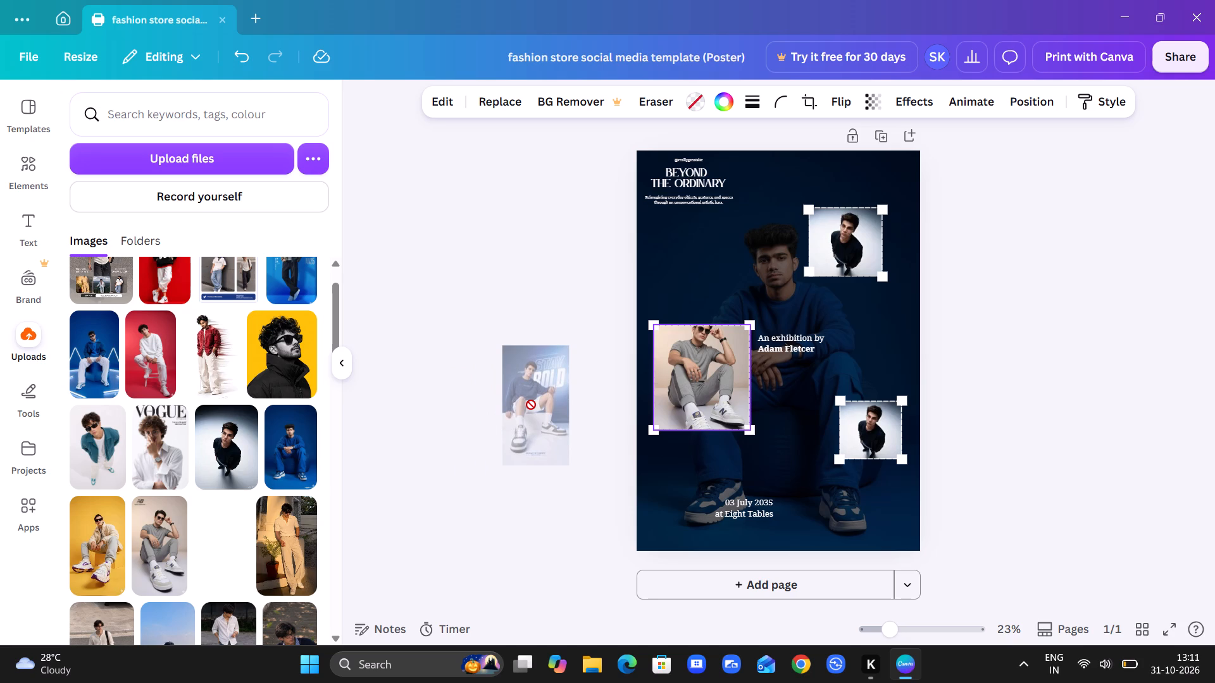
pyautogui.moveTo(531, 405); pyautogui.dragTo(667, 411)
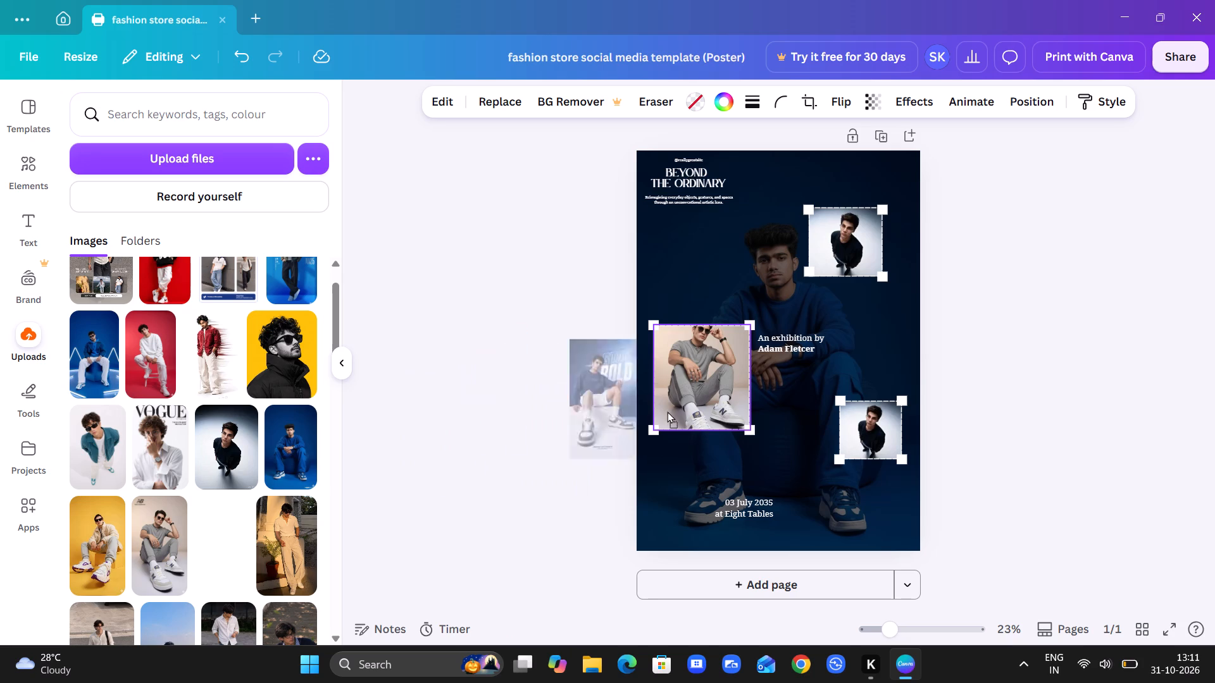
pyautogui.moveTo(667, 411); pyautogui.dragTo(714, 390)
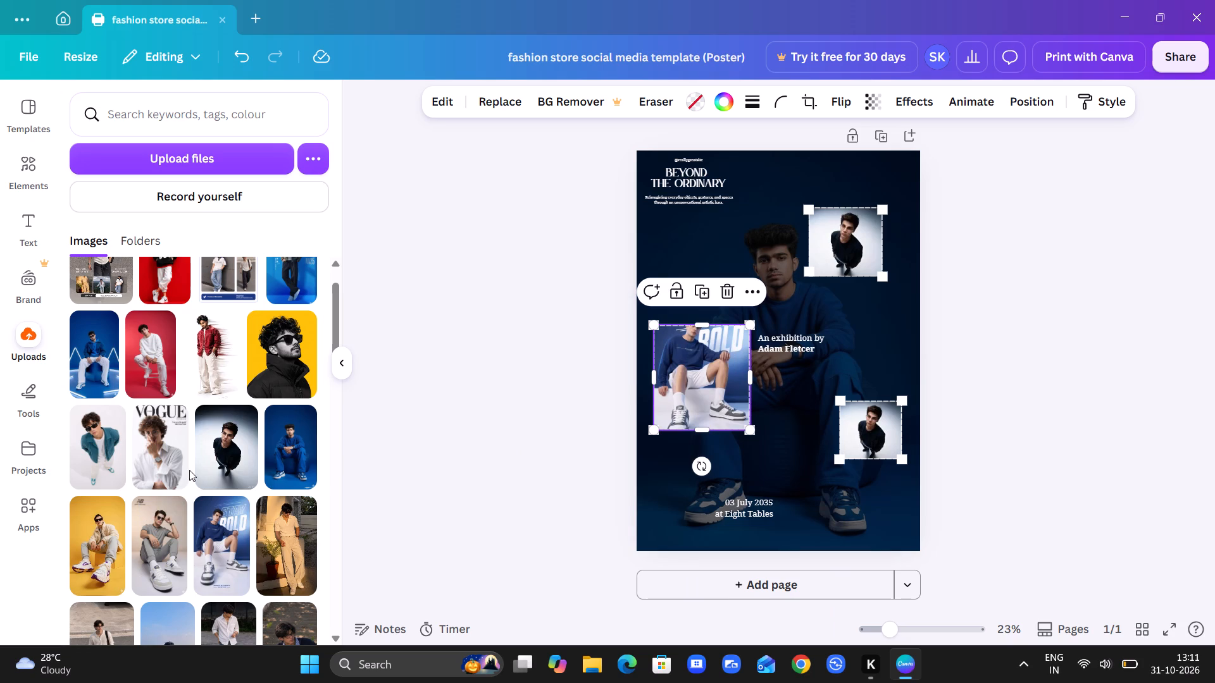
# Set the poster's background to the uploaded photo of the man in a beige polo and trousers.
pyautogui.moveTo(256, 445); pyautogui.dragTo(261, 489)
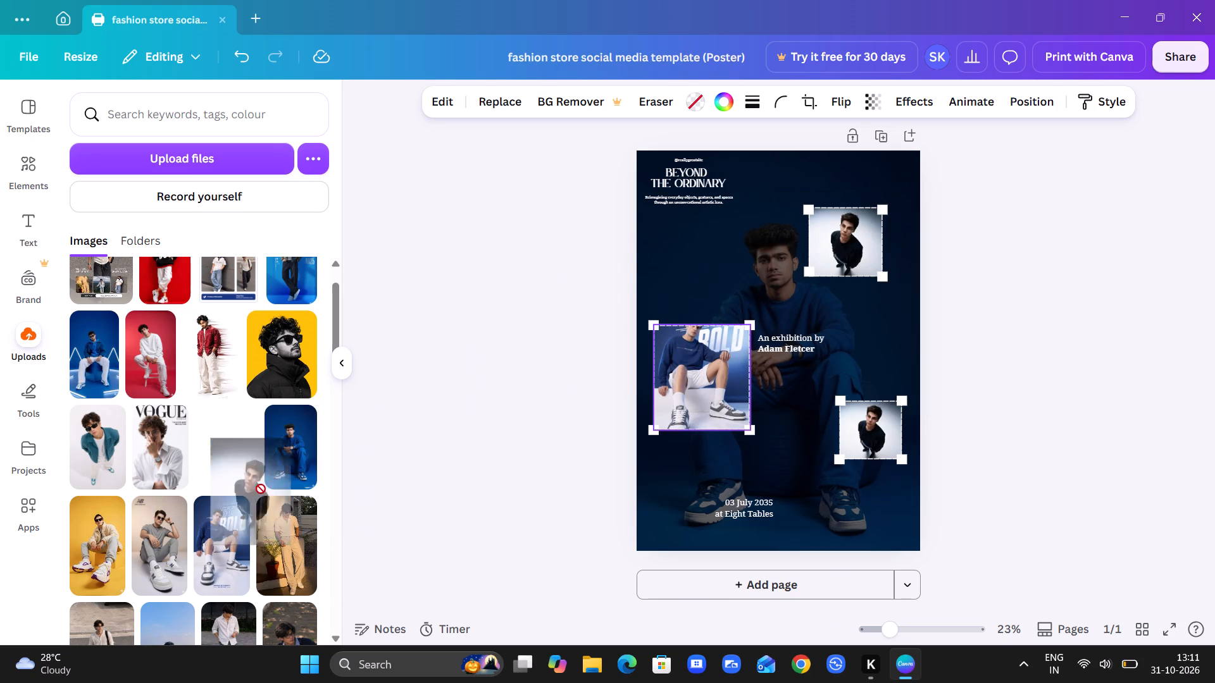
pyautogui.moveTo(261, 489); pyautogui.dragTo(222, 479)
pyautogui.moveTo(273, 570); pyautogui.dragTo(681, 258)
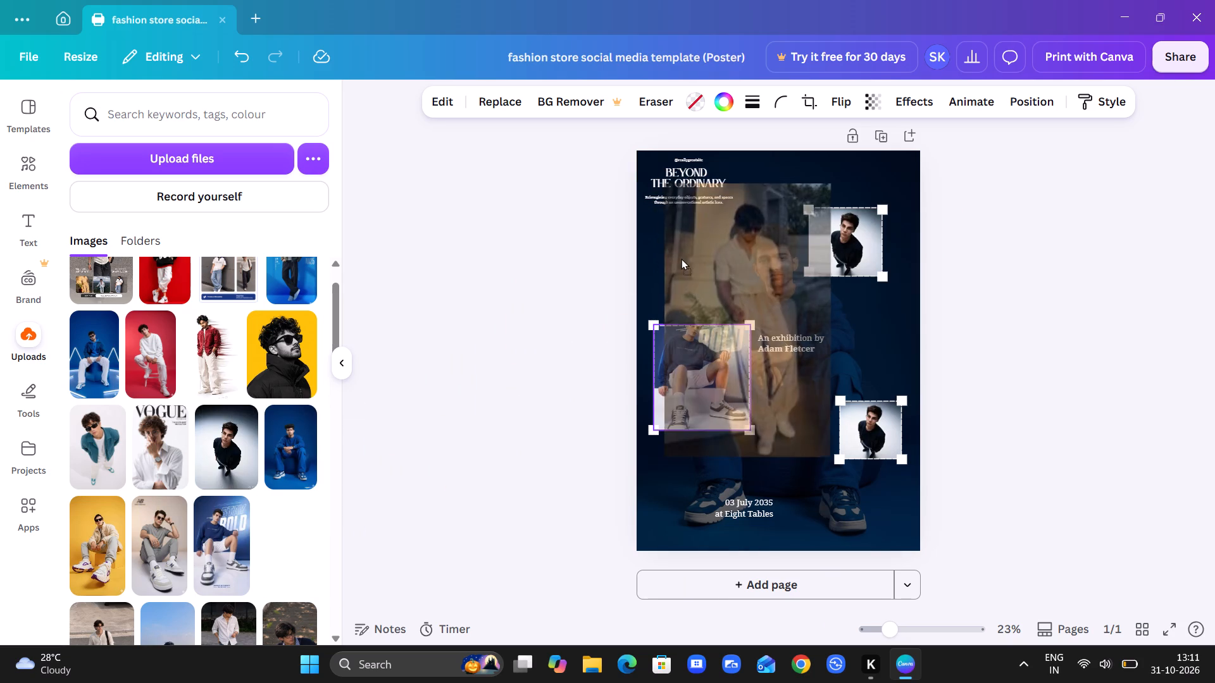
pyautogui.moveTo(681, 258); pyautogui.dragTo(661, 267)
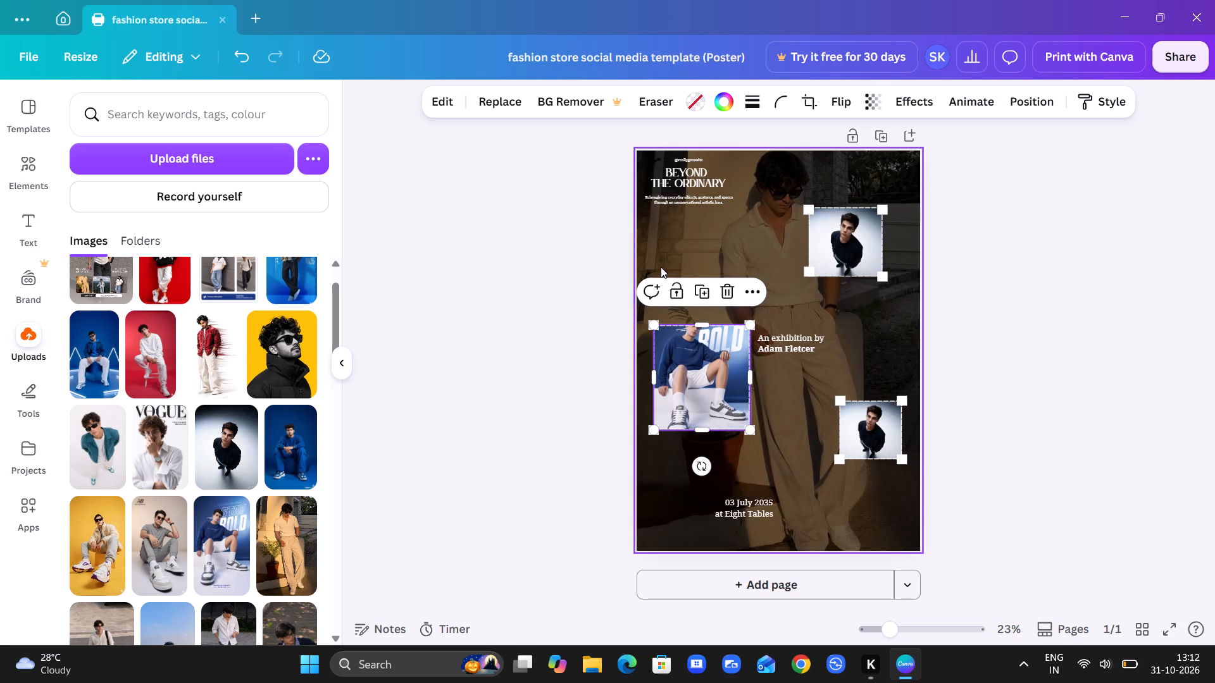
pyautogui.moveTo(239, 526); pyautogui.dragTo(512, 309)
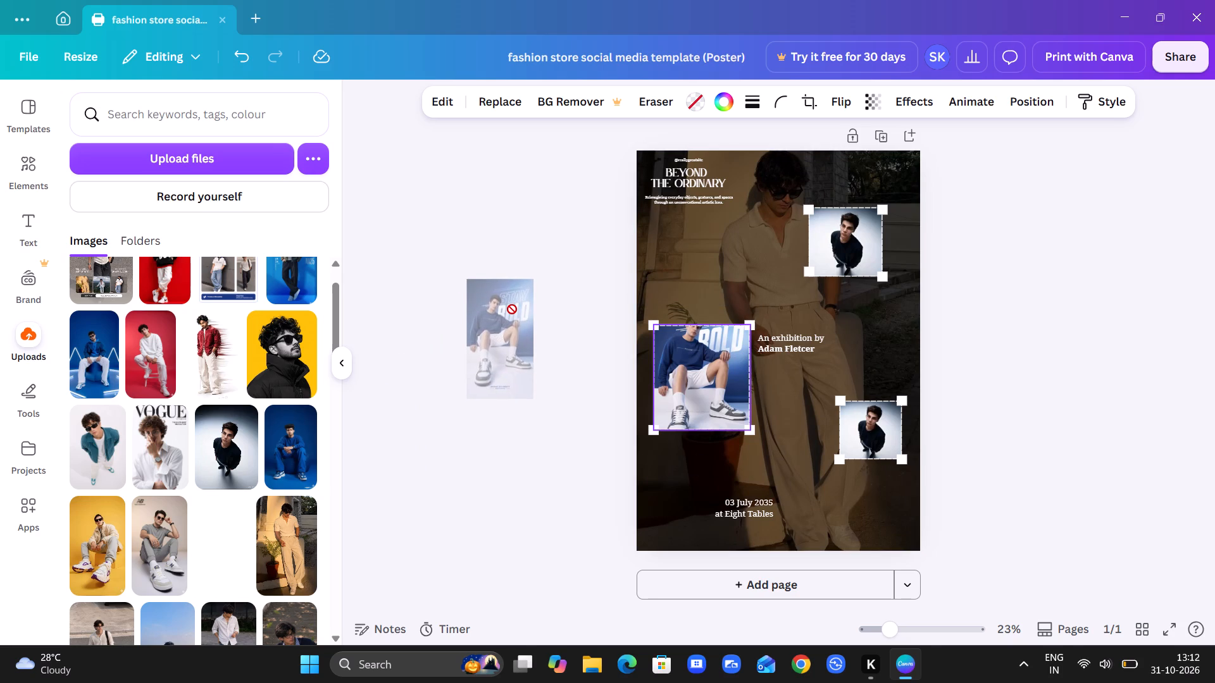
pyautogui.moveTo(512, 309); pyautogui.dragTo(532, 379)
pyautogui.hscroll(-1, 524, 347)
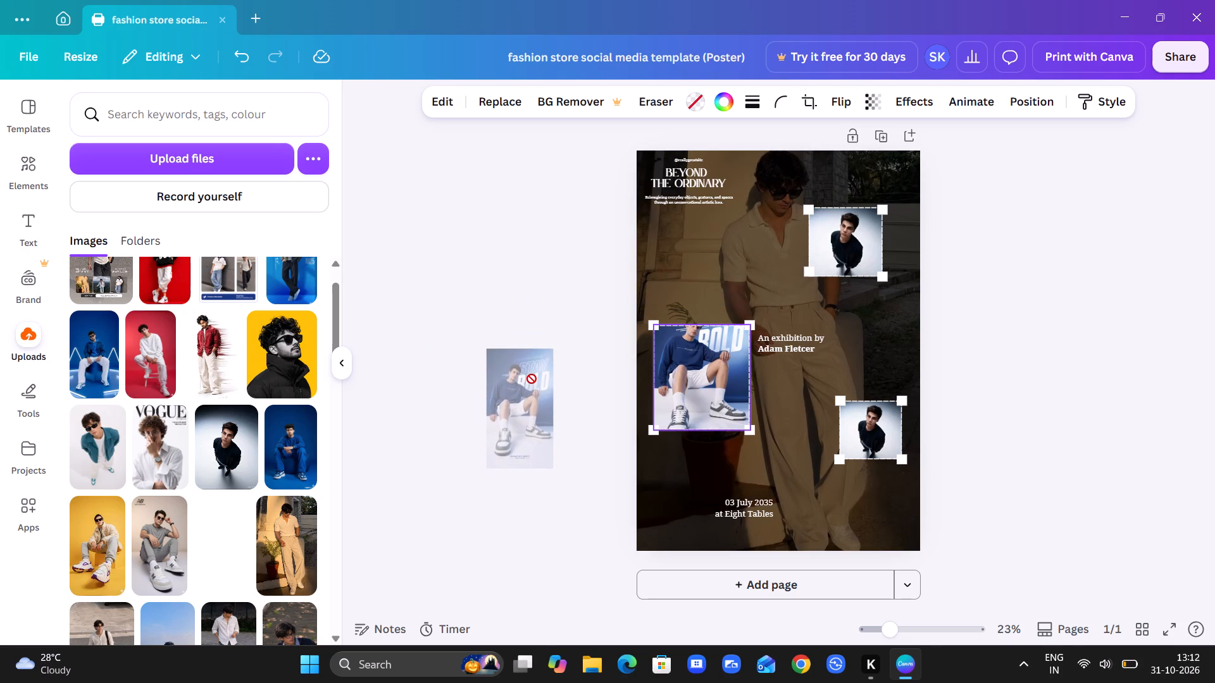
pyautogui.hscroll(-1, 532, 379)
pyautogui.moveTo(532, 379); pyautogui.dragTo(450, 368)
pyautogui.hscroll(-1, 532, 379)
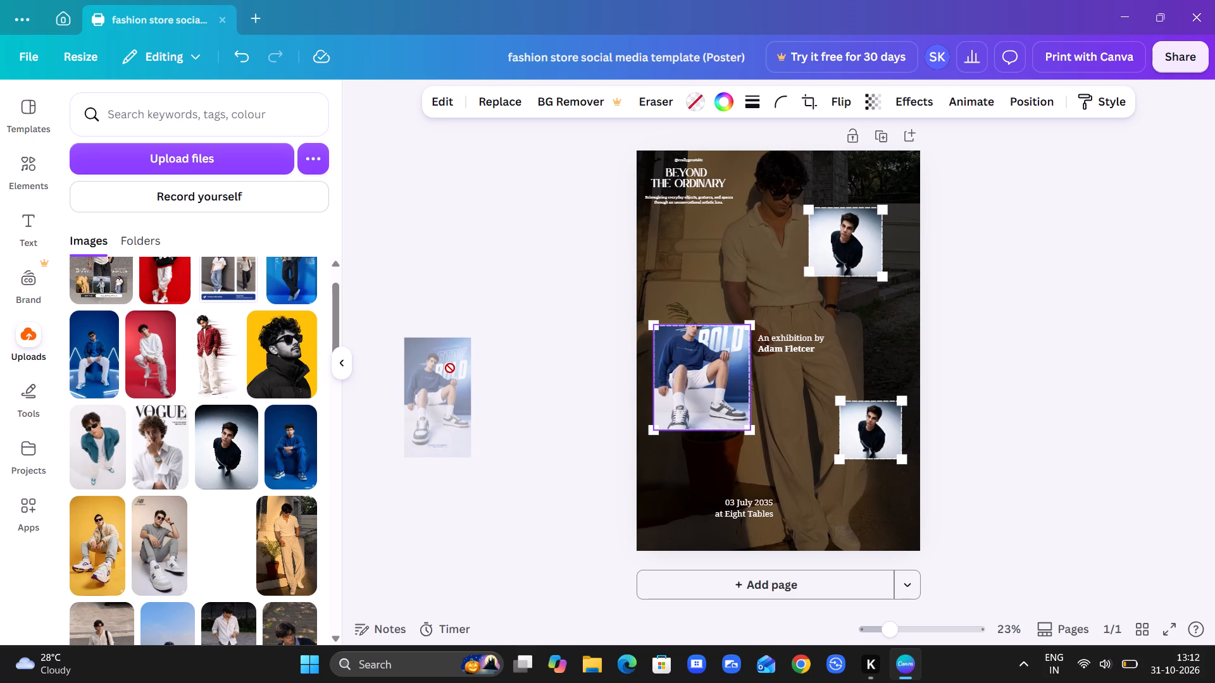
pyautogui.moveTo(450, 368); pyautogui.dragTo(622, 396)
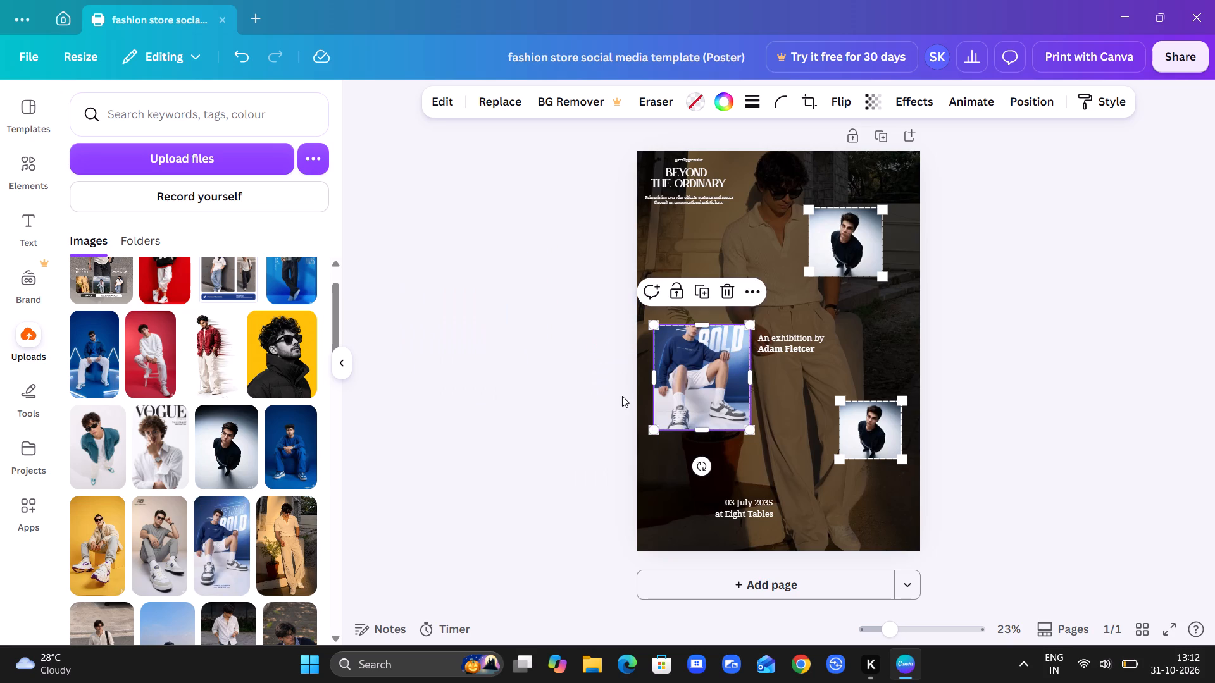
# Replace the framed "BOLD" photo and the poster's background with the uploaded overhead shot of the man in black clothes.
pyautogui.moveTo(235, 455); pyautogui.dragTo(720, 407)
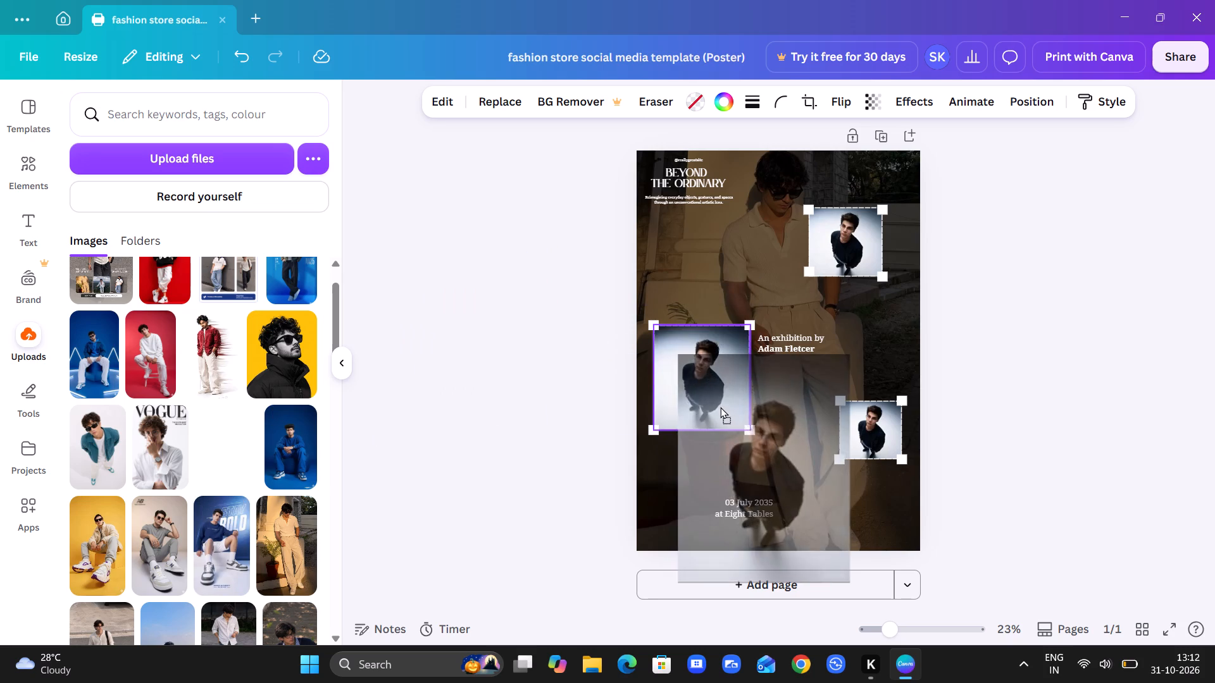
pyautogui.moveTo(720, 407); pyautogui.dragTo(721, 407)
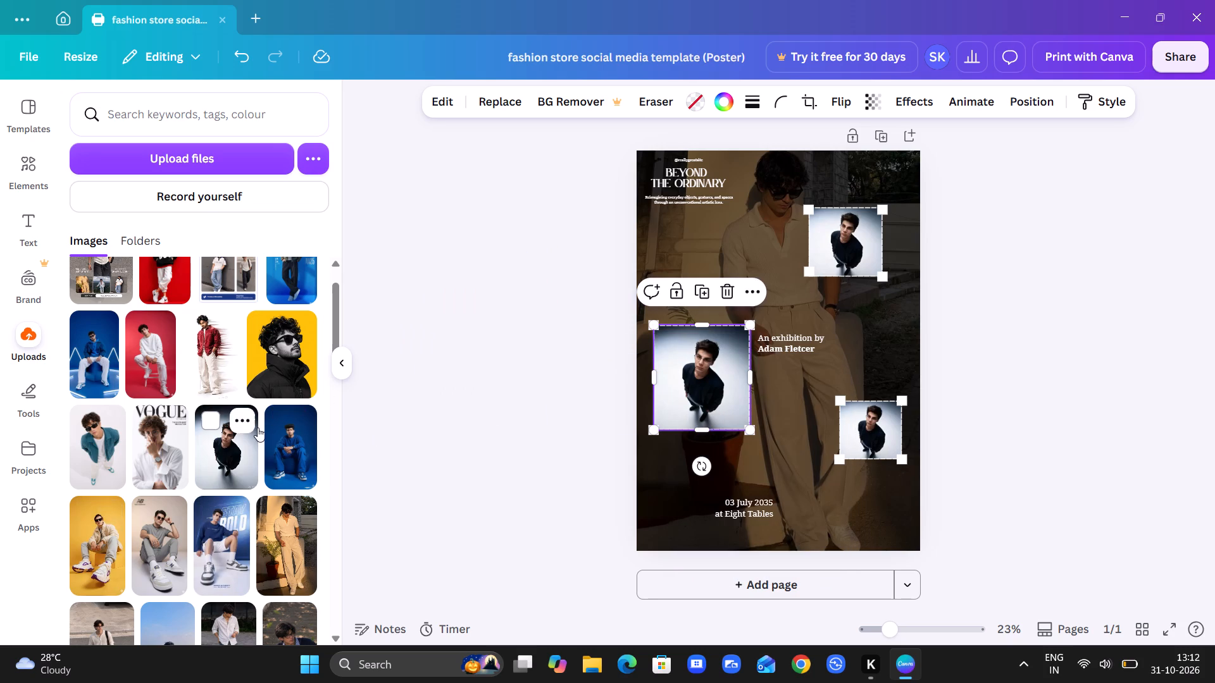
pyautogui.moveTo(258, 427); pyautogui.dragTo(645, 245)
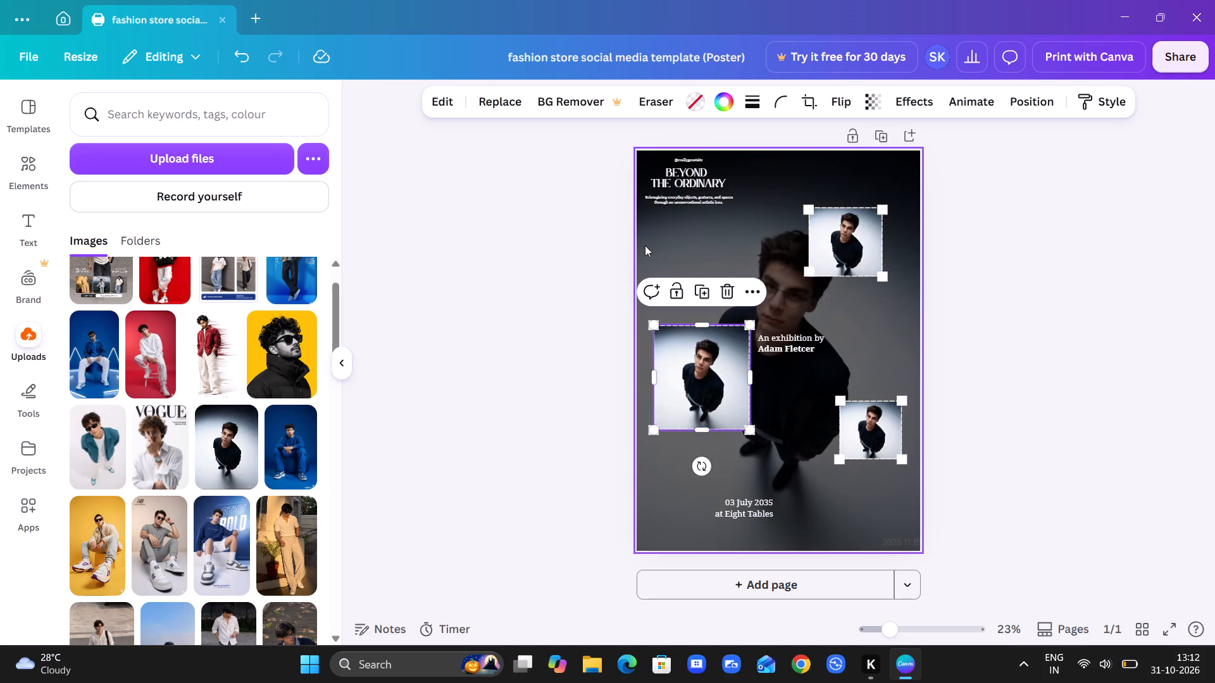
# Apply the "Art Expo" template, White and Black Minimalist Art Exhibition Poster, to the page.
pyautogui.click(35, 110)
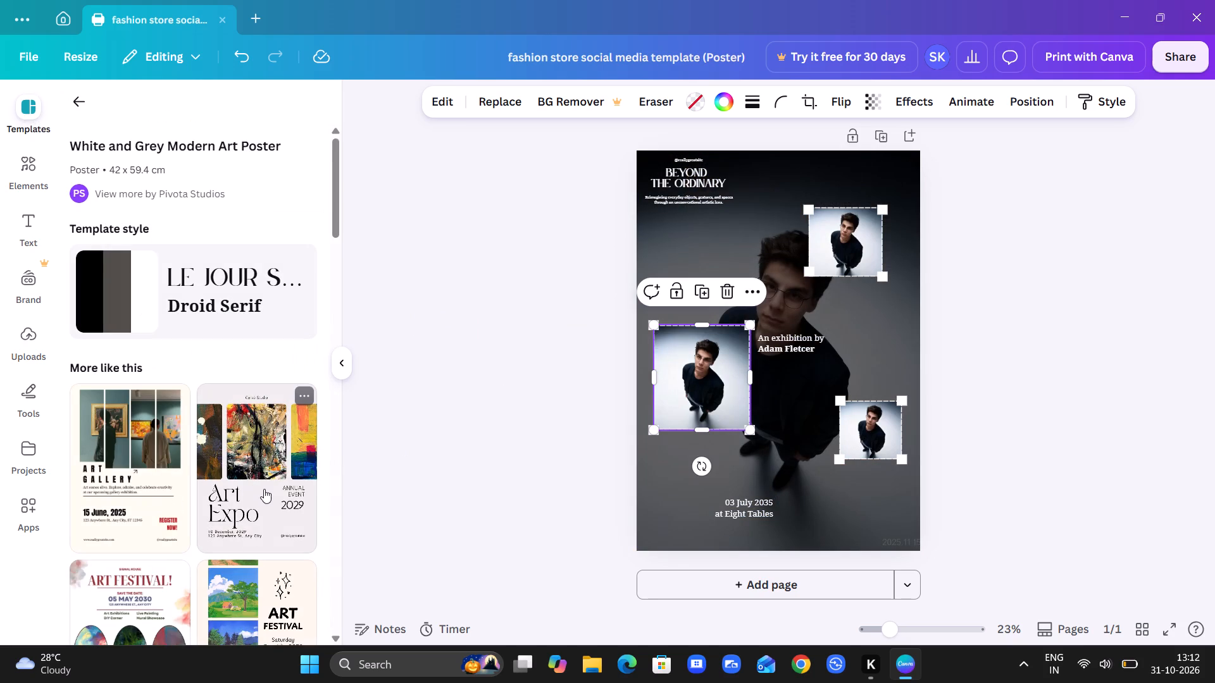
pyautogui.click(264, 489)
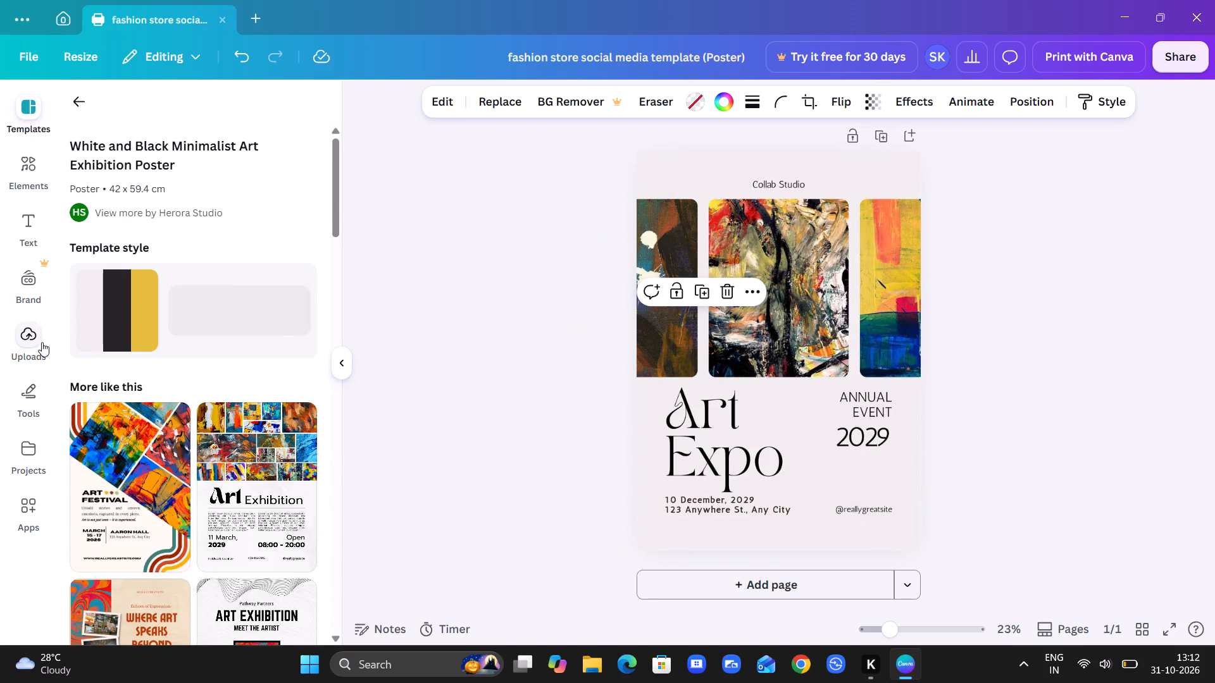
# Fill the three artwork frames, left to right, with uploaded photos: man in beige, man walking with a black bag, man by a brick wall.
pyautogui.click(34, 341)
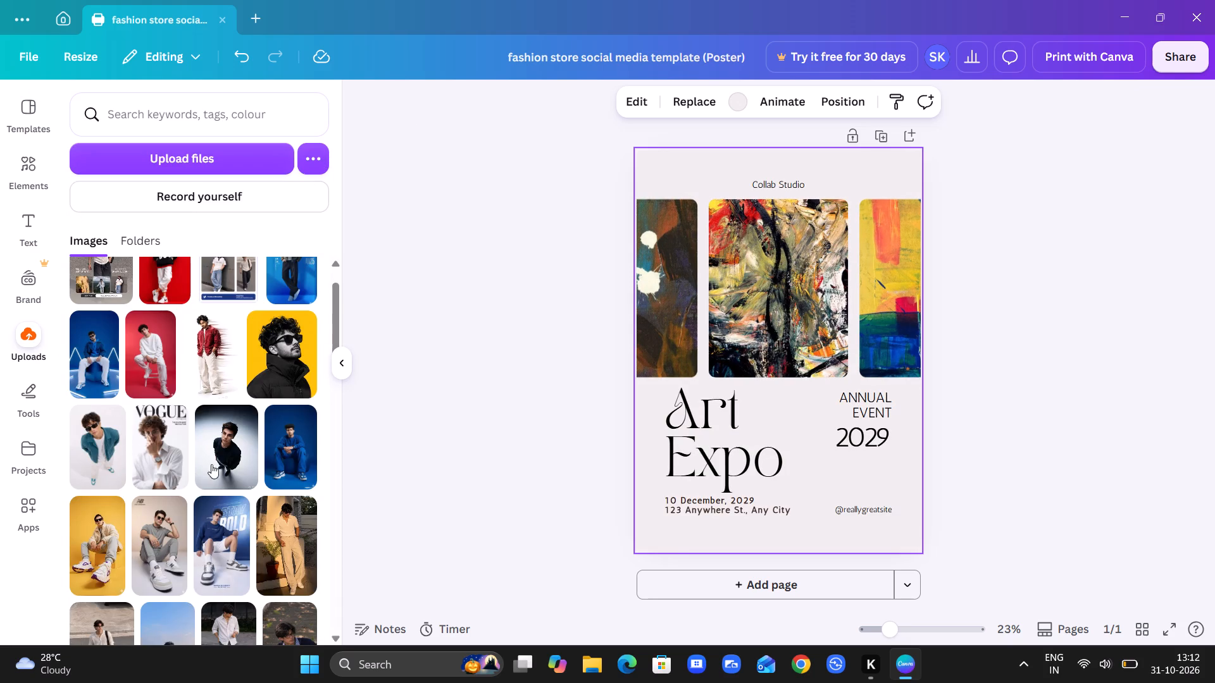
pyautogui.moveTo(290, 547); pyautogui.dragTo(662, 285)
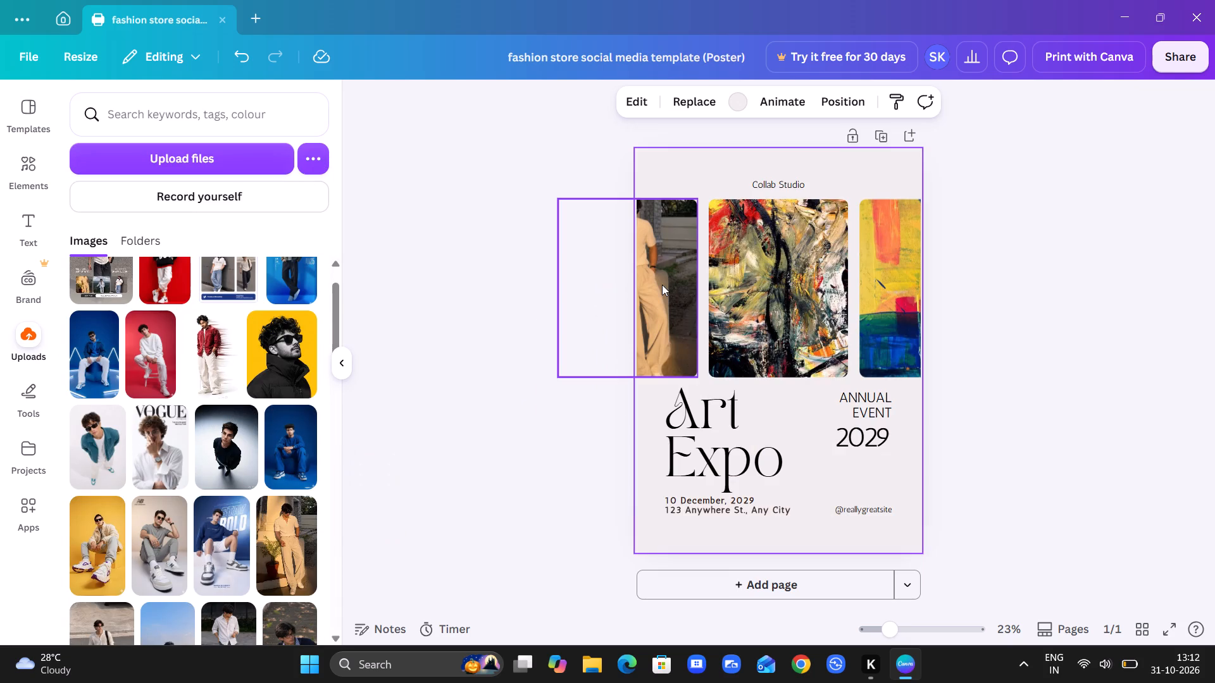
pyautogui.scroll(-2, 194, 551)
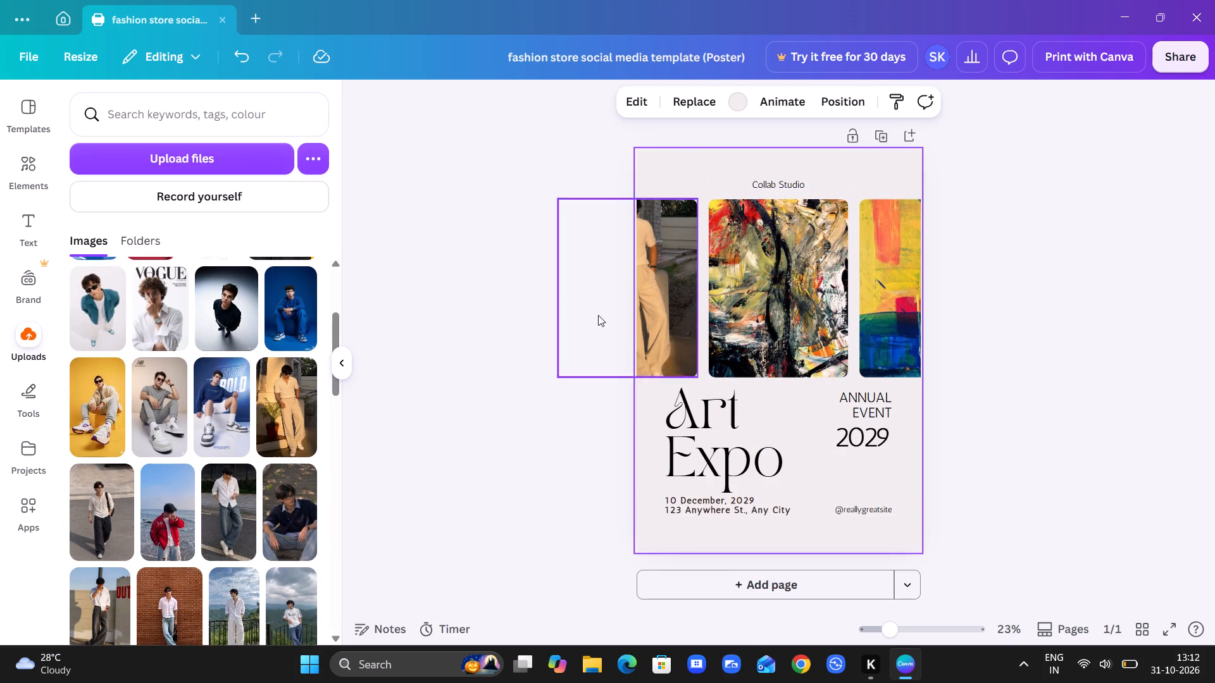
pyautogui.moveTo(119, 539); pyautogui.dragTo(735, 298)
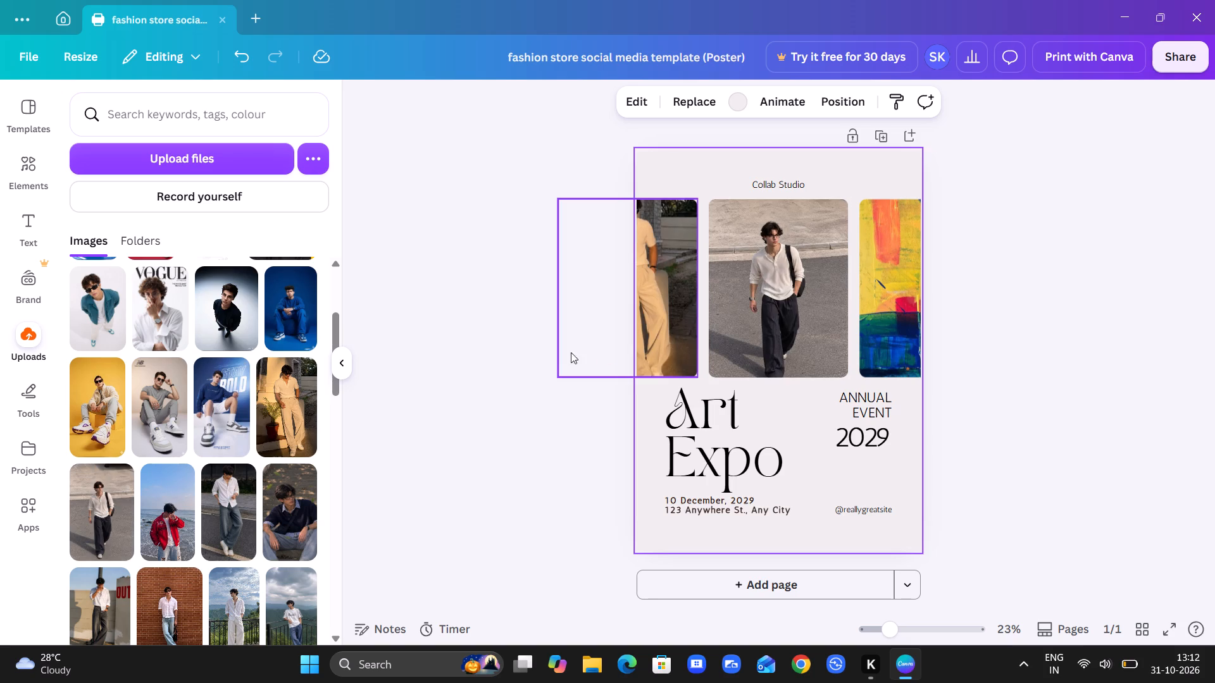
pyautogui.moveTo(163, 632); pyautogui.dragTo(899, 273)
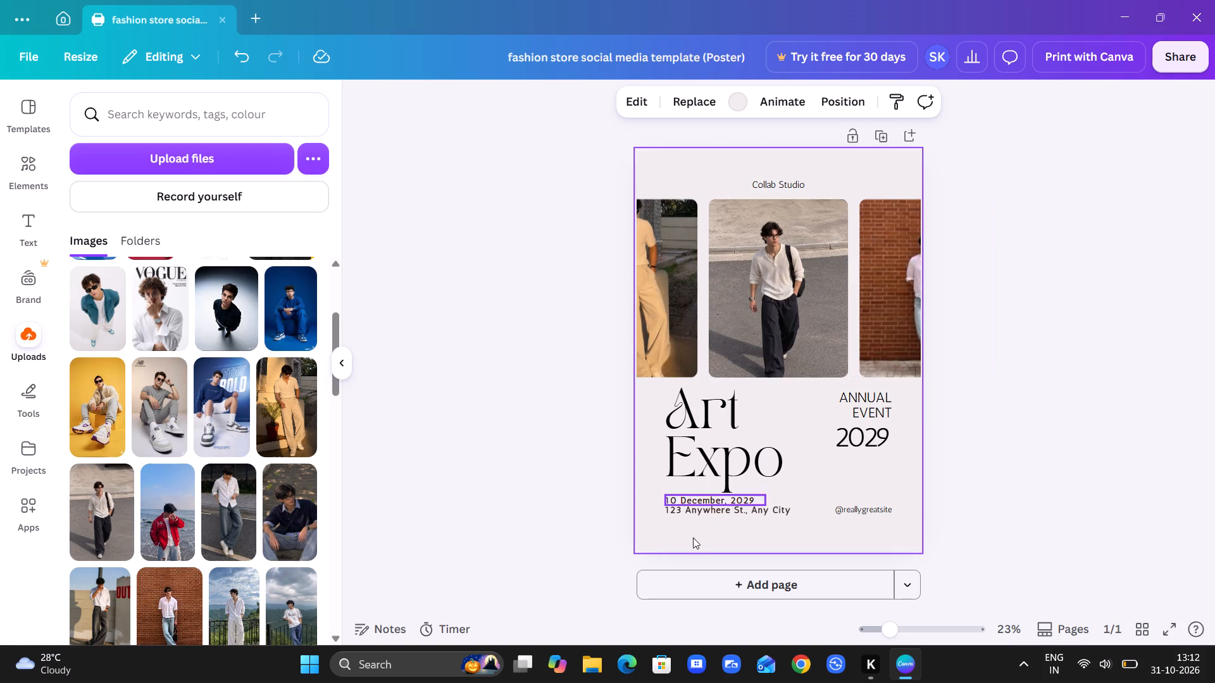
# Enlarge the "Art Expo" heading to a font size of about 216, extending it past the poster's left edge.
pyautogui.click(702, 471)
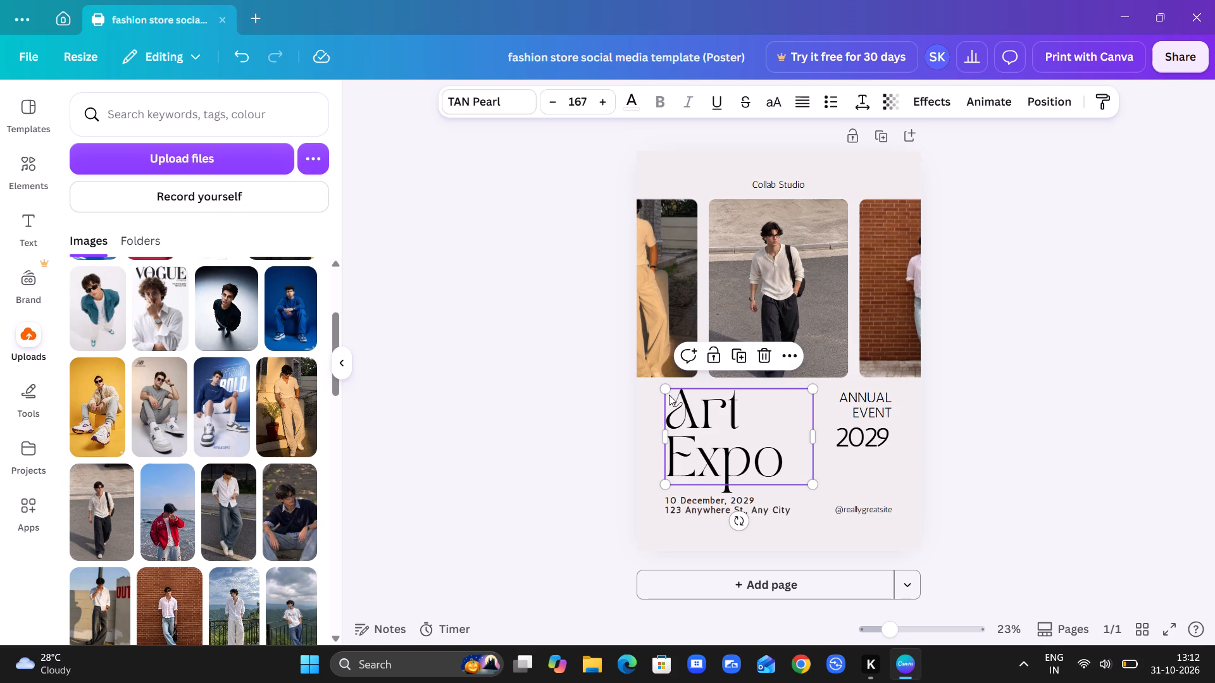
pyautogui.moveTo(668, 393); pyautogui.dragTo(587, 328)
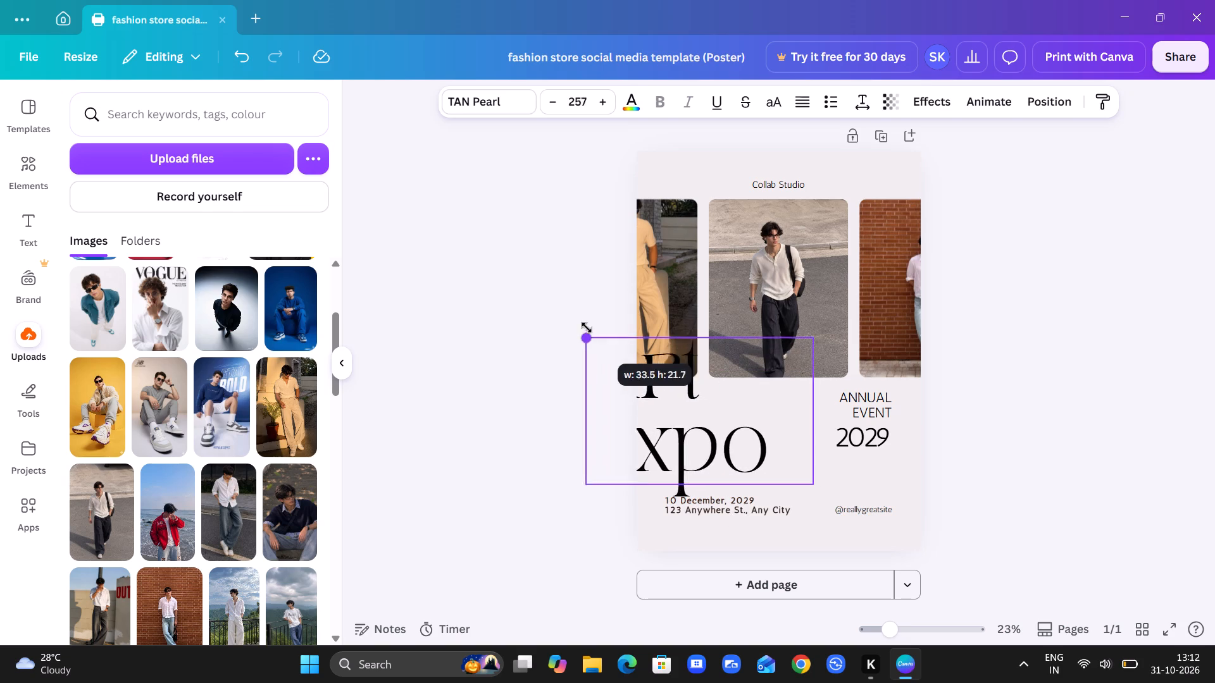
pyautogui.moveTo(587, 328); pyautogui.dragTo(621, 369)
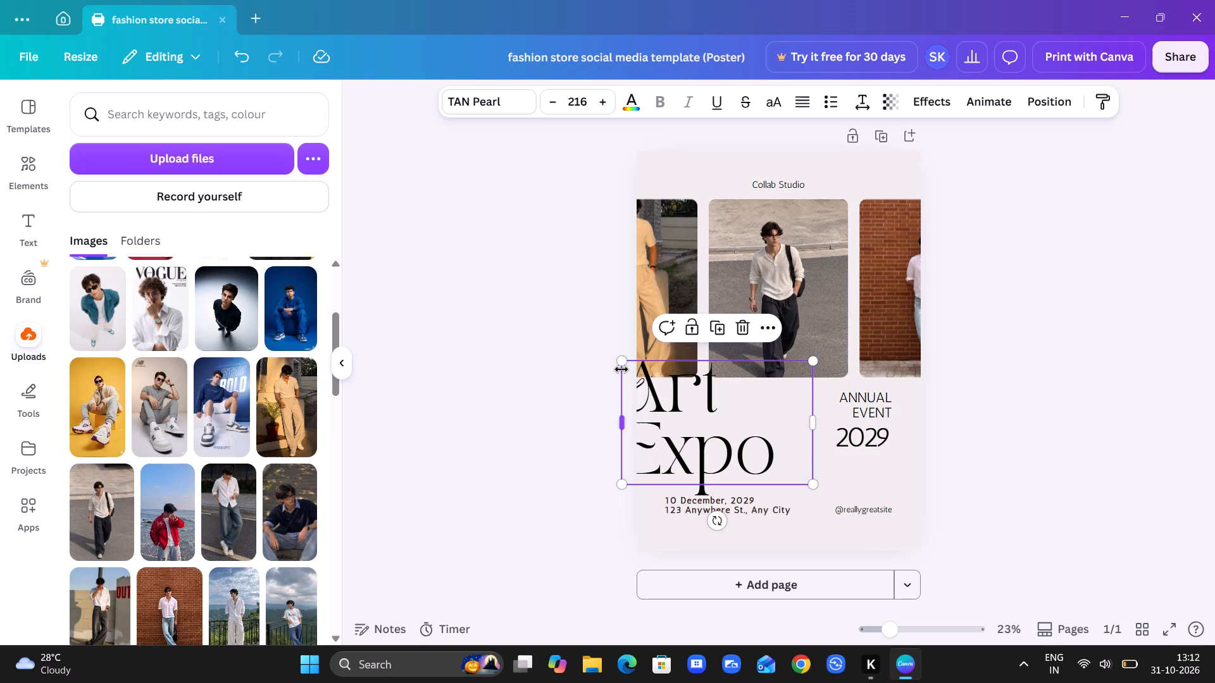
# Shrink the "Art Expo" heading to a font size of about 155 so it fits inside the poster below the photos.
pyautogui.moveTo(624, 357); pyautogui.dragTo(685, 364)
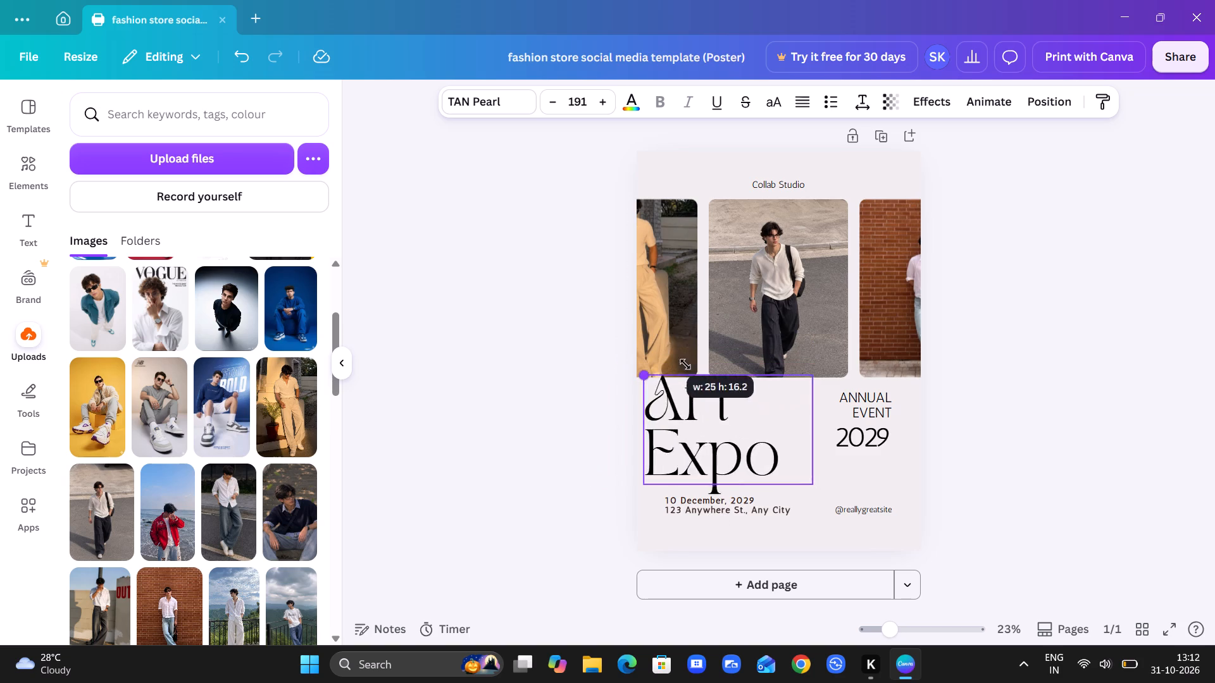
pyautogui.moveTo(685, 364); pyautogui.dragTo(715, 382)
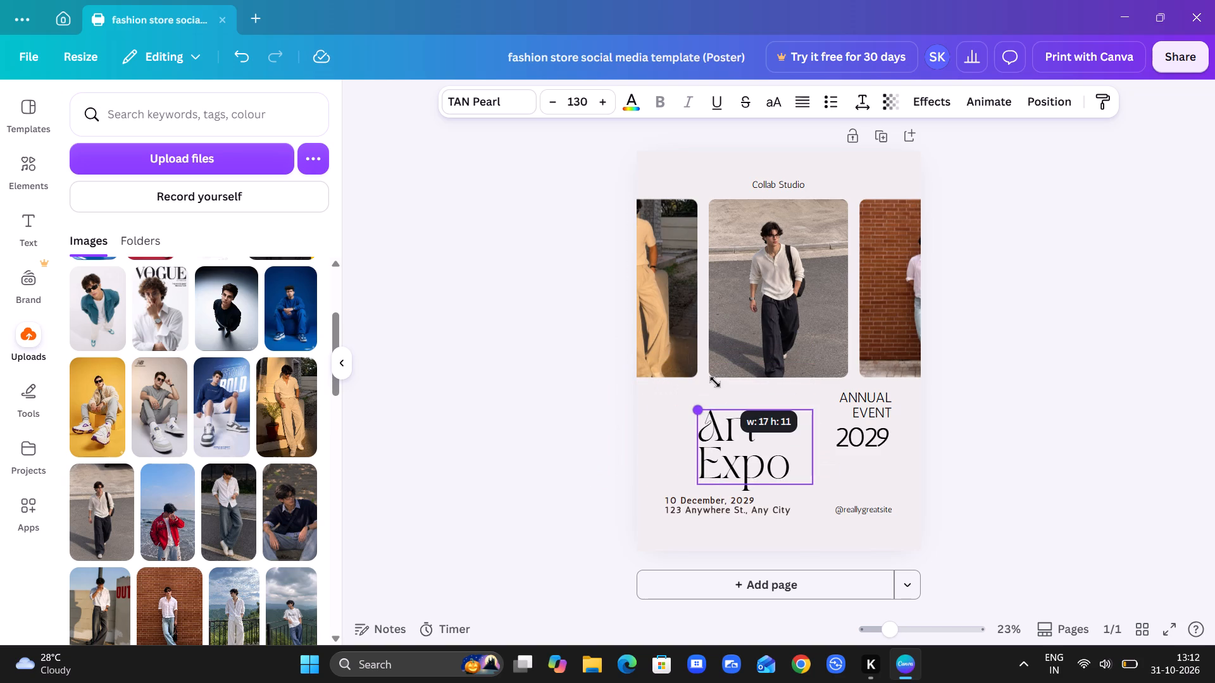
pyautogui.moveTo(715, 382); pyautogui.dragTo(693, 369)
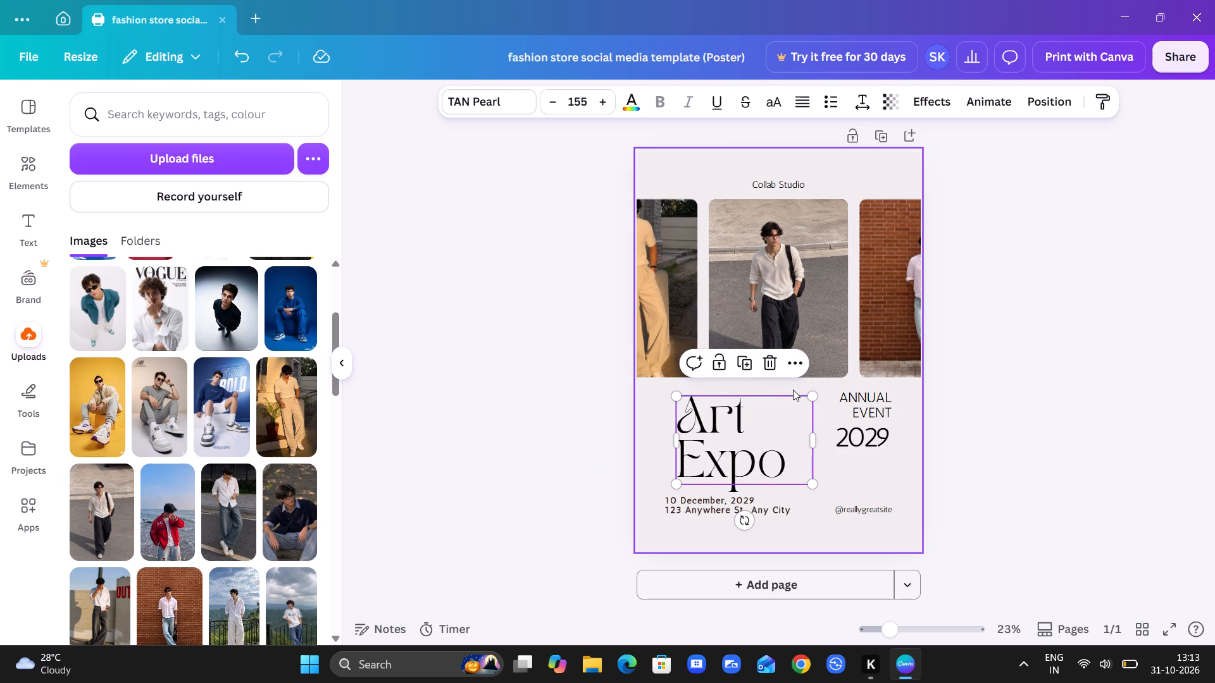
# Enlarge the "ANNUAL EVENT" text beside the heading so it reaches up to the photo row.
pyautogui.click(853, 410)
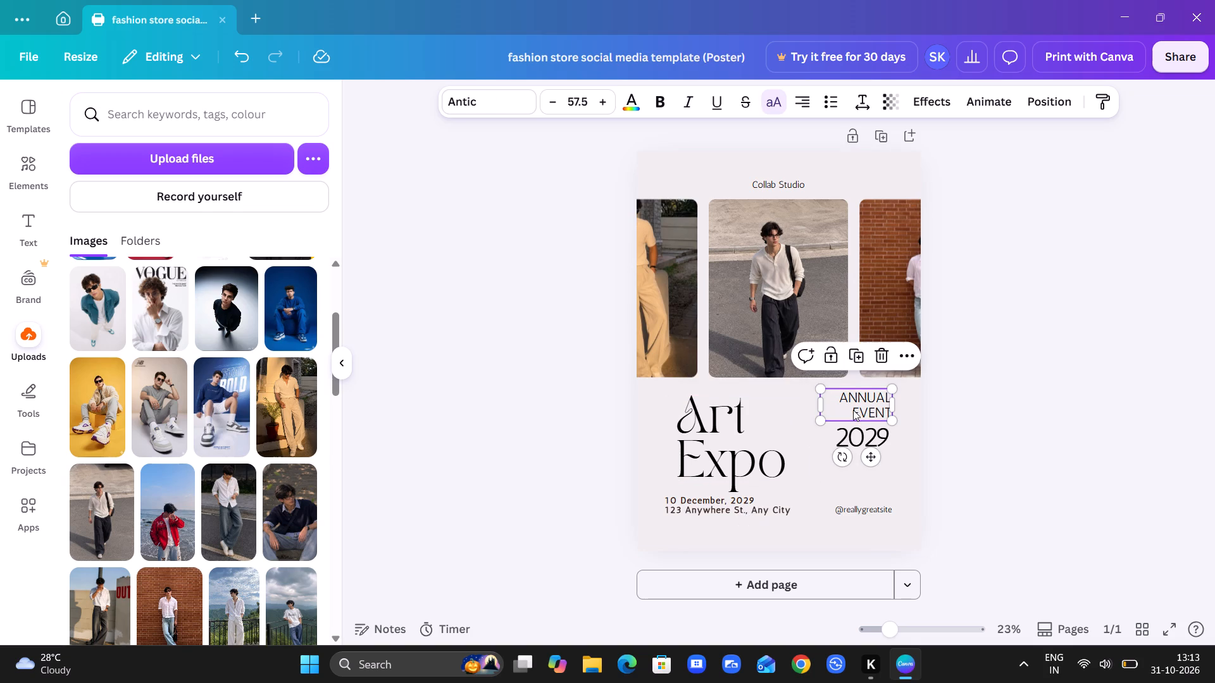
pyautogui.moveTo(823, 385); pyautogui.dragTo(856, 418)
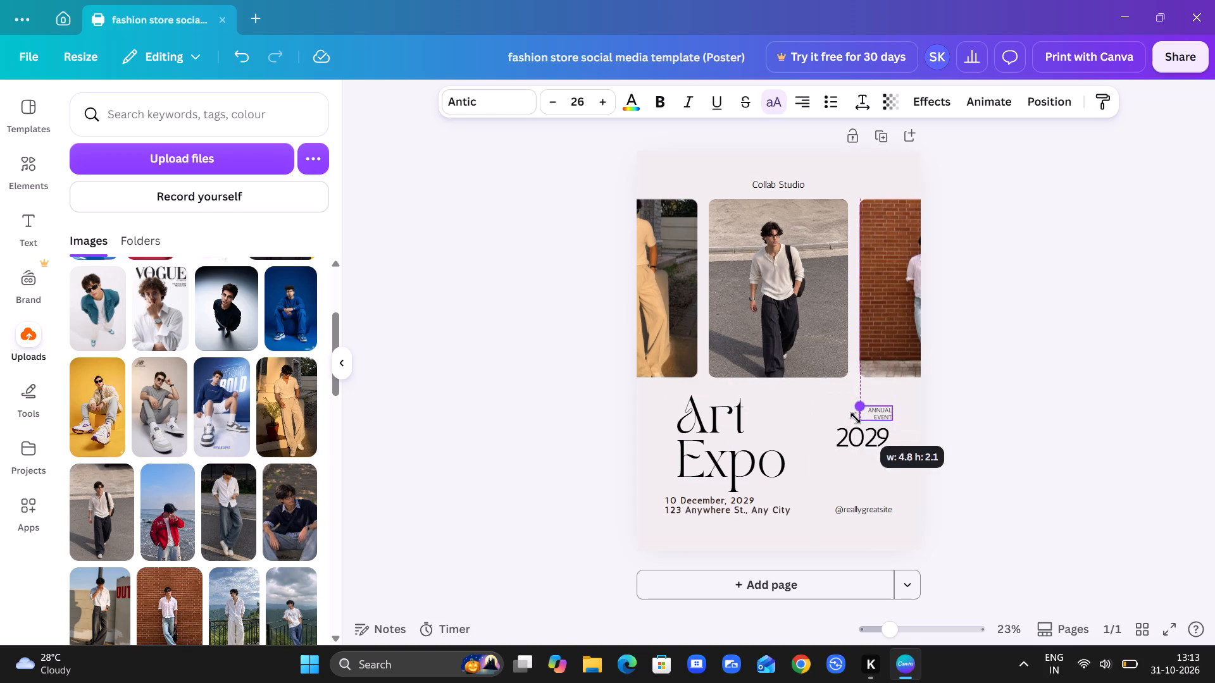
pyautogui.moveTo(856, 418); pyautogui.dragTo(784, 381)
# Move the "2029" text lower beneath "ANNUAL EVENT" and resize it to a font size of about 100.
pyautogui.moveTo(875, 432); pyautogui.dragTo(876, 455)
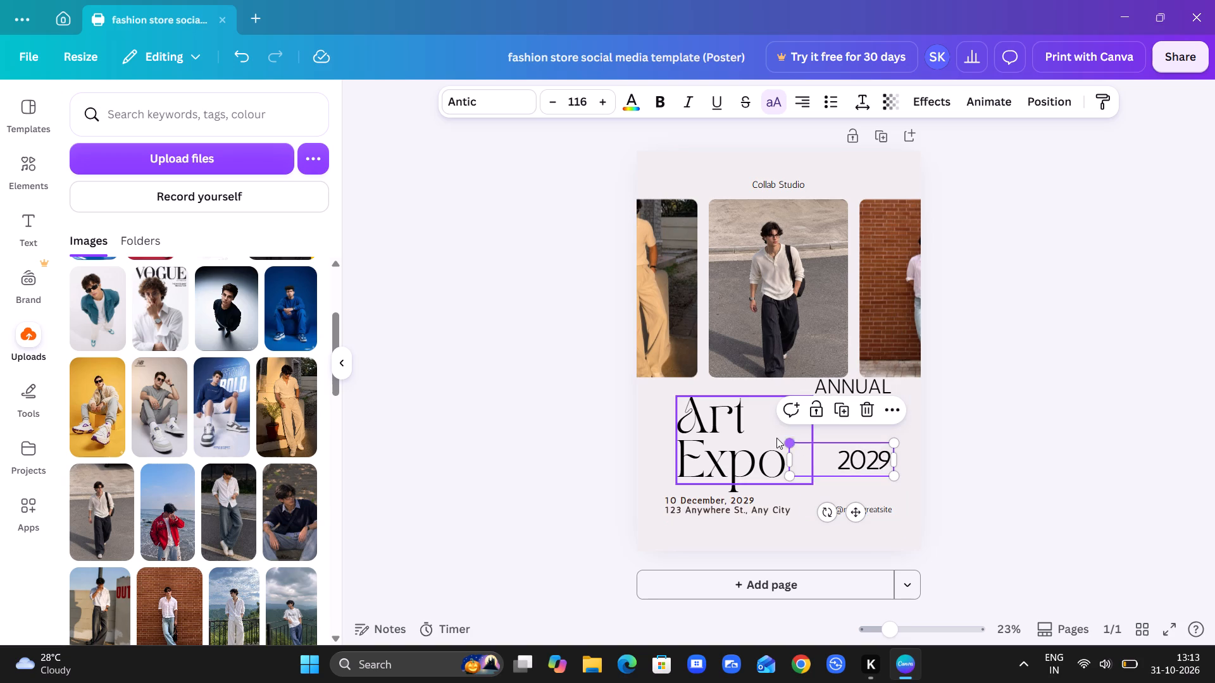
pyautogui.moveTo(785, 441); pyautogui.dragTo(661, 385)
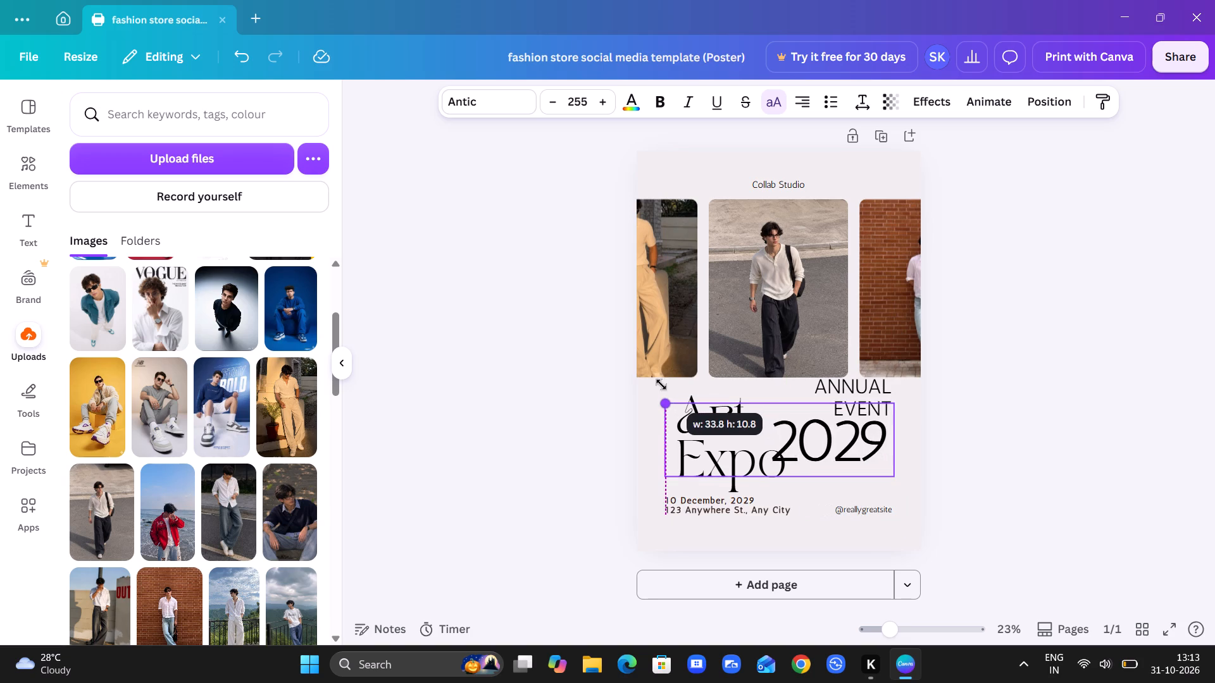
pyautogui.moveTo(661, 385); pyautogui.dragTo(774, 496)
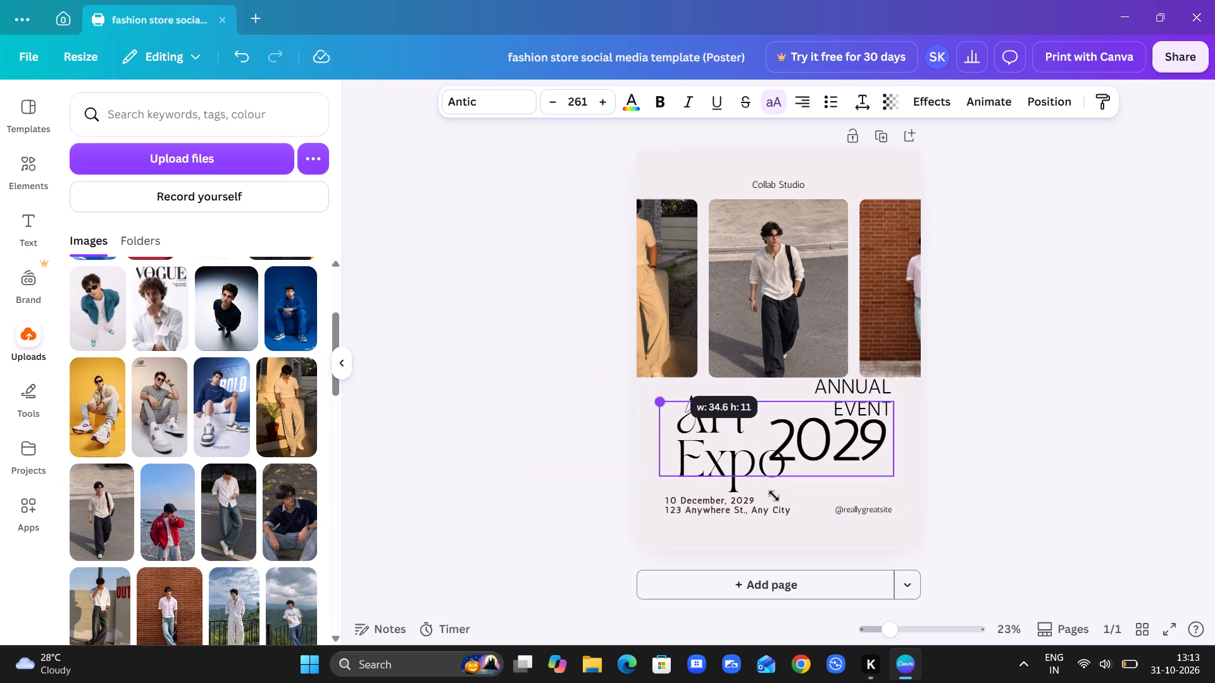
pyautogui.moveTo(774, 496); pyautogui.dragTo(582, 209)
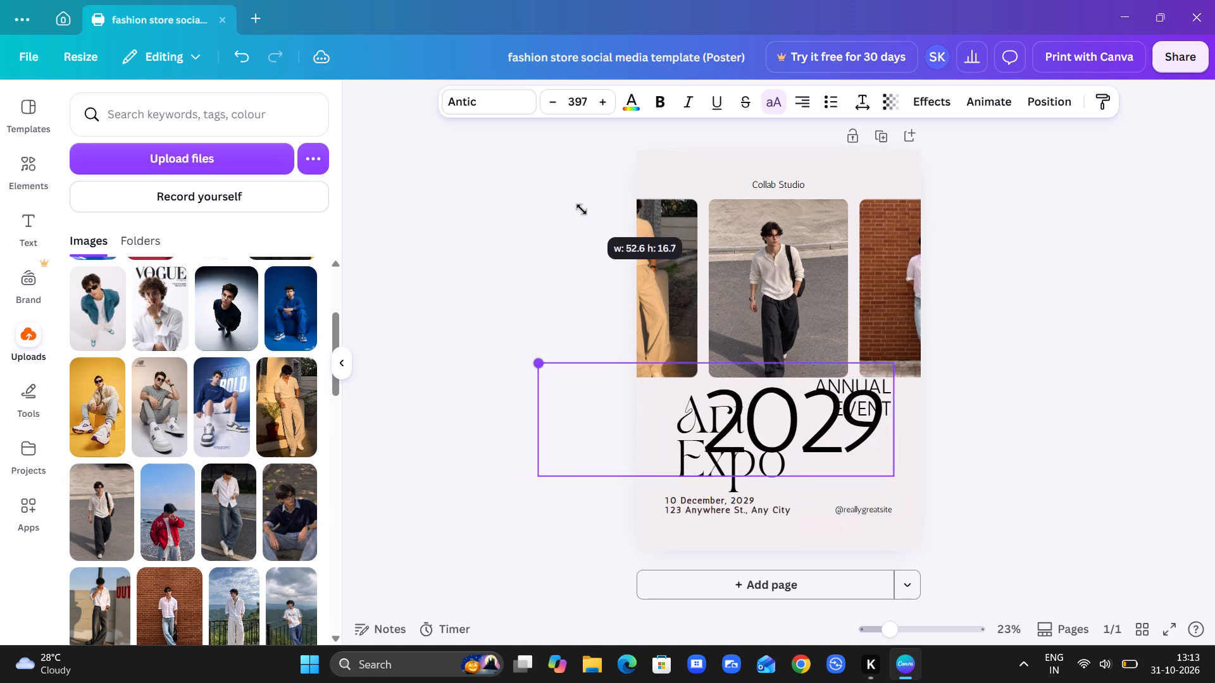
pyautogui.moveTo(582, 209); pyautogui.dragTo(731, 460)
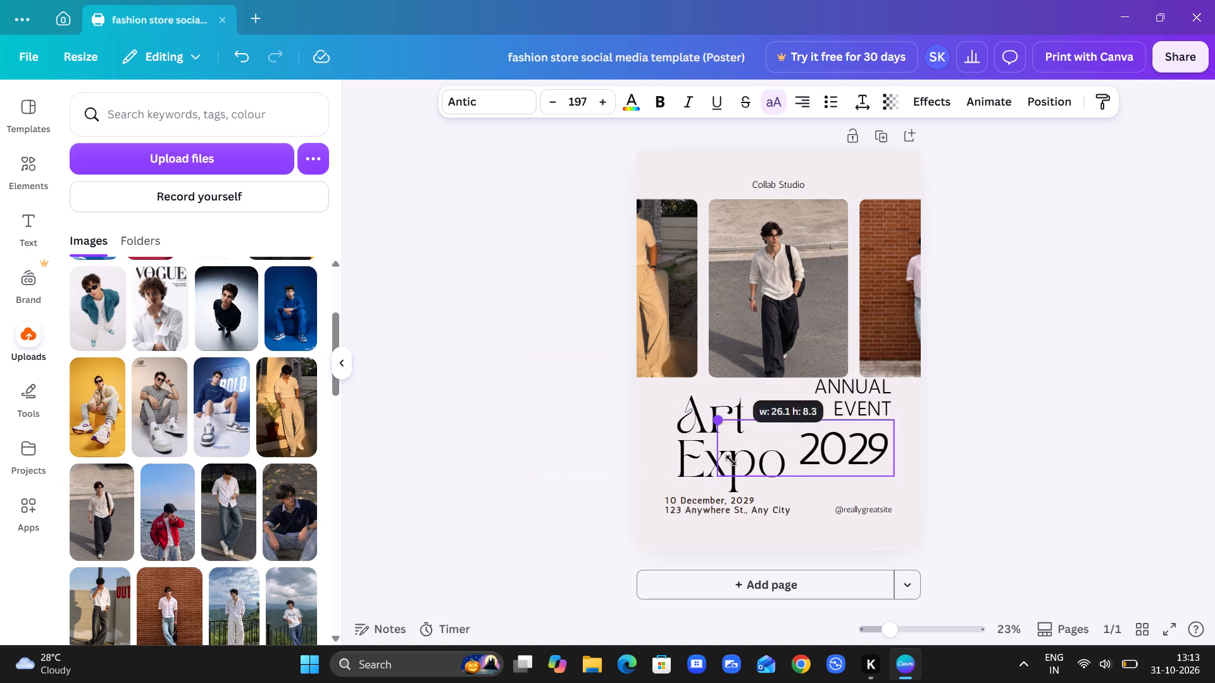
pyautogui.moveTo(731, 460); pyautogui.dragTo(625, 465)
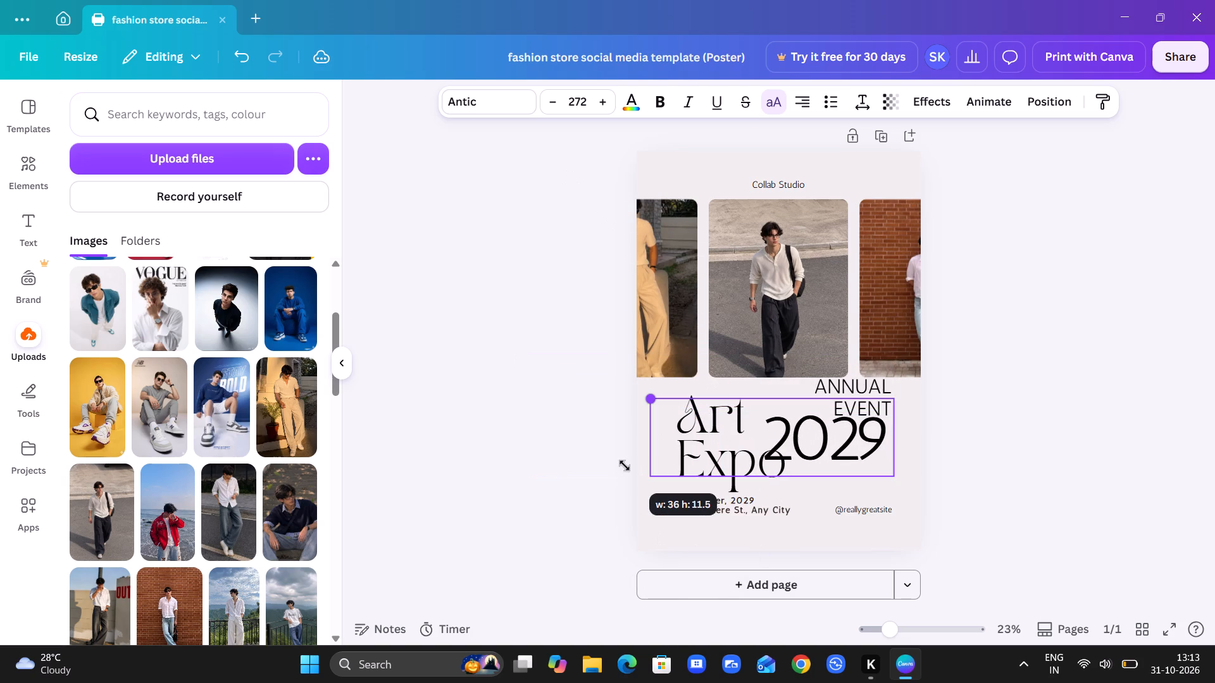
pyautogui.moveTo(625, 465); pyautogui.dragTo(798, 493)
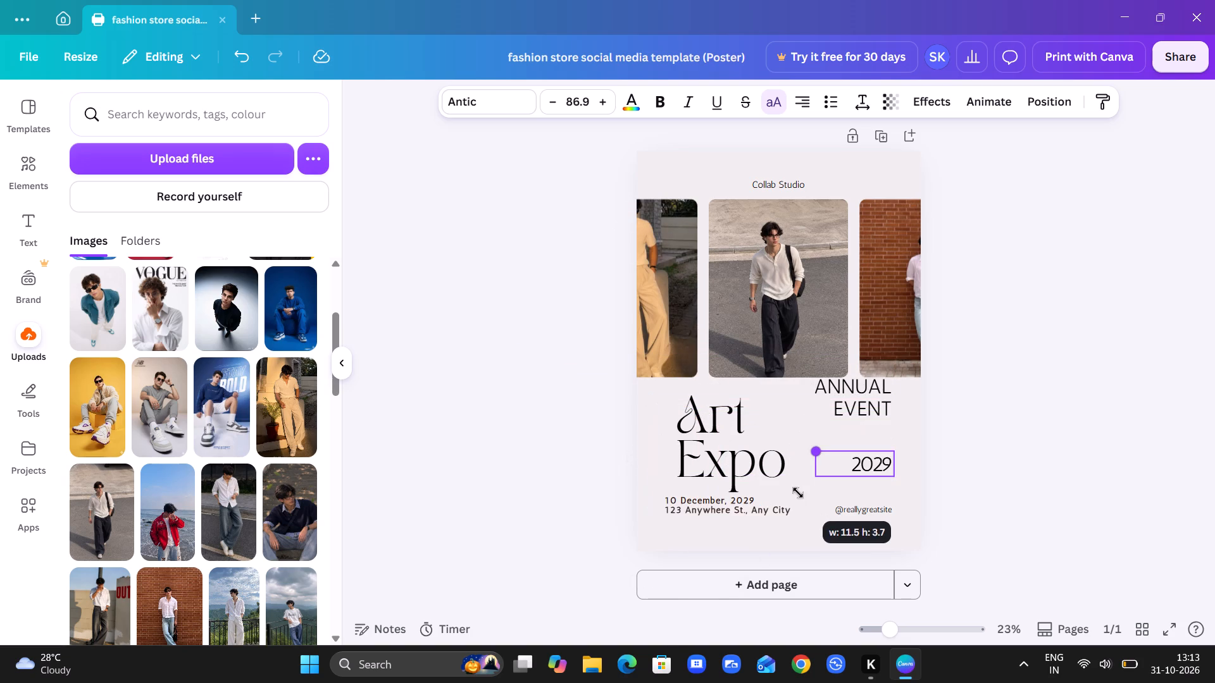
pyautogui.moveTo(798, 493); pyautogui.dragTo(784, 494)
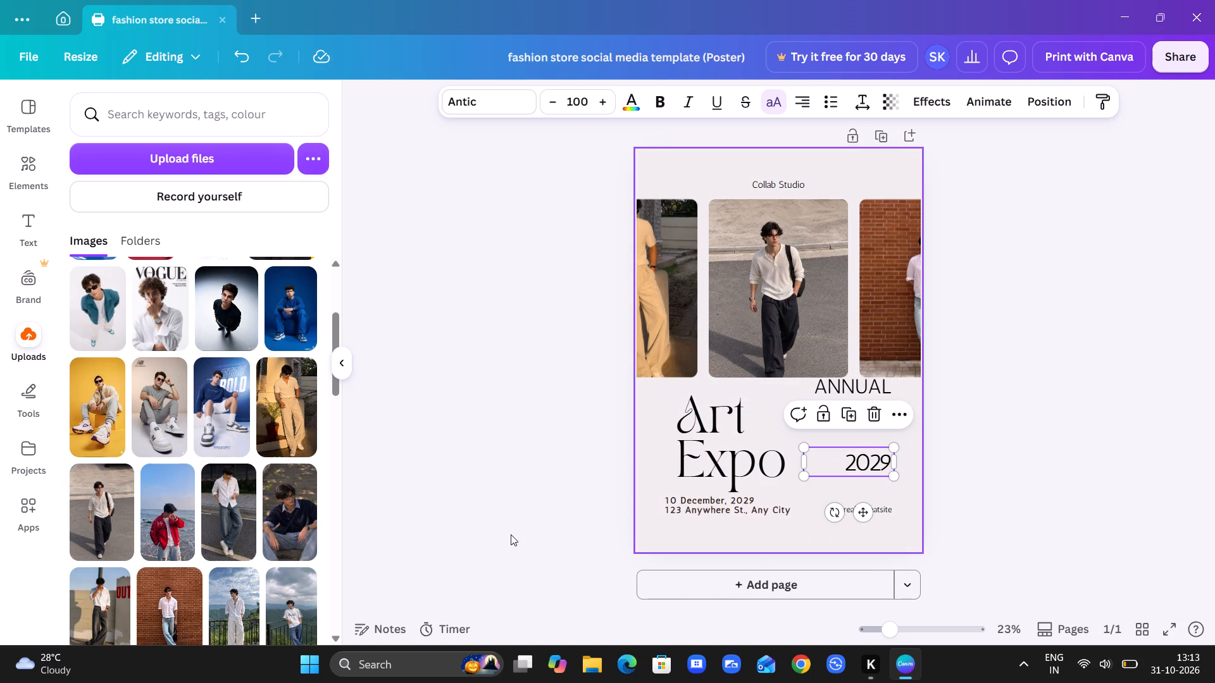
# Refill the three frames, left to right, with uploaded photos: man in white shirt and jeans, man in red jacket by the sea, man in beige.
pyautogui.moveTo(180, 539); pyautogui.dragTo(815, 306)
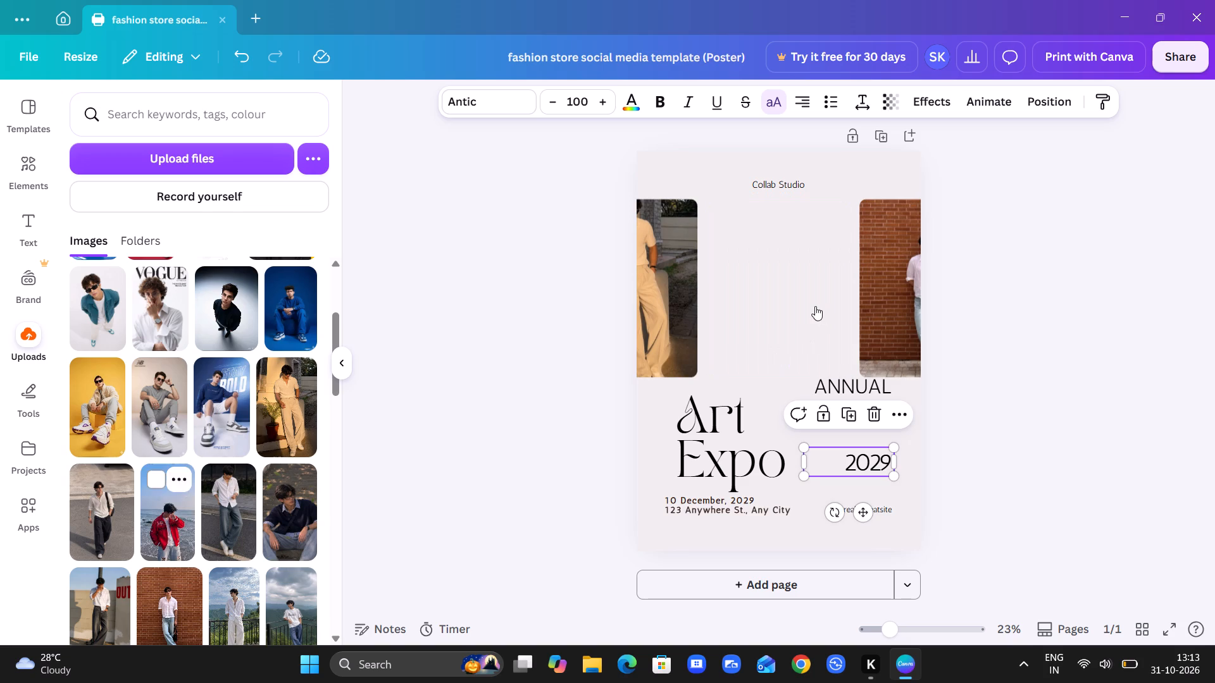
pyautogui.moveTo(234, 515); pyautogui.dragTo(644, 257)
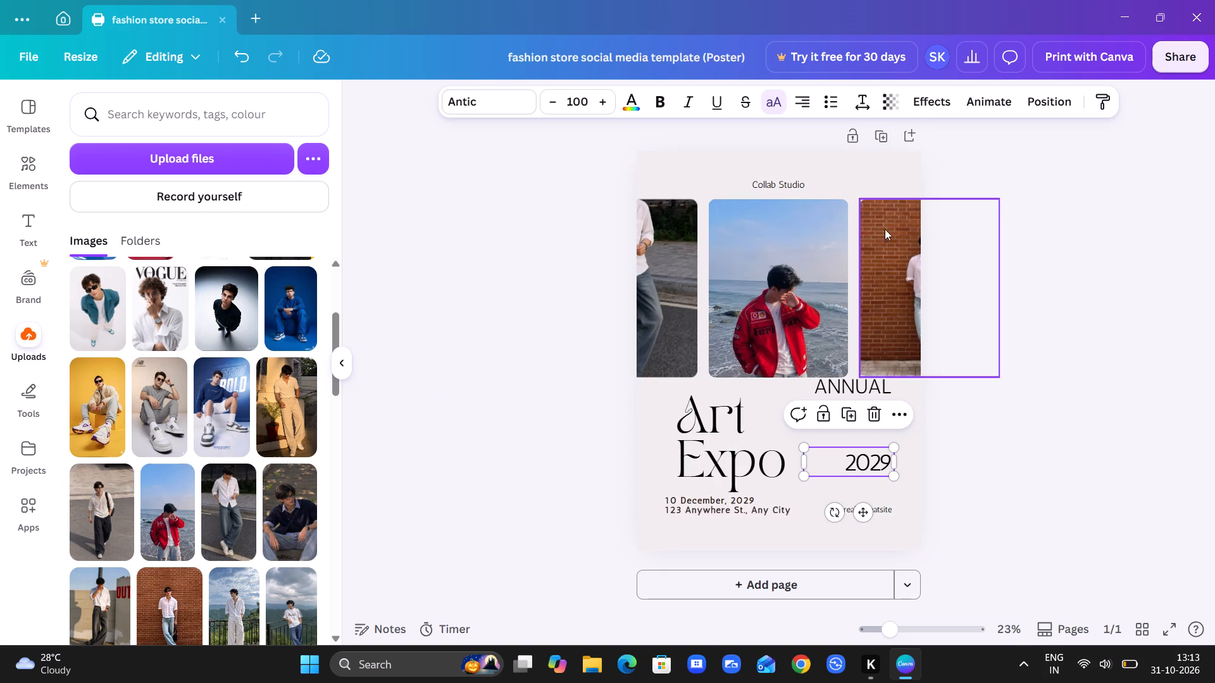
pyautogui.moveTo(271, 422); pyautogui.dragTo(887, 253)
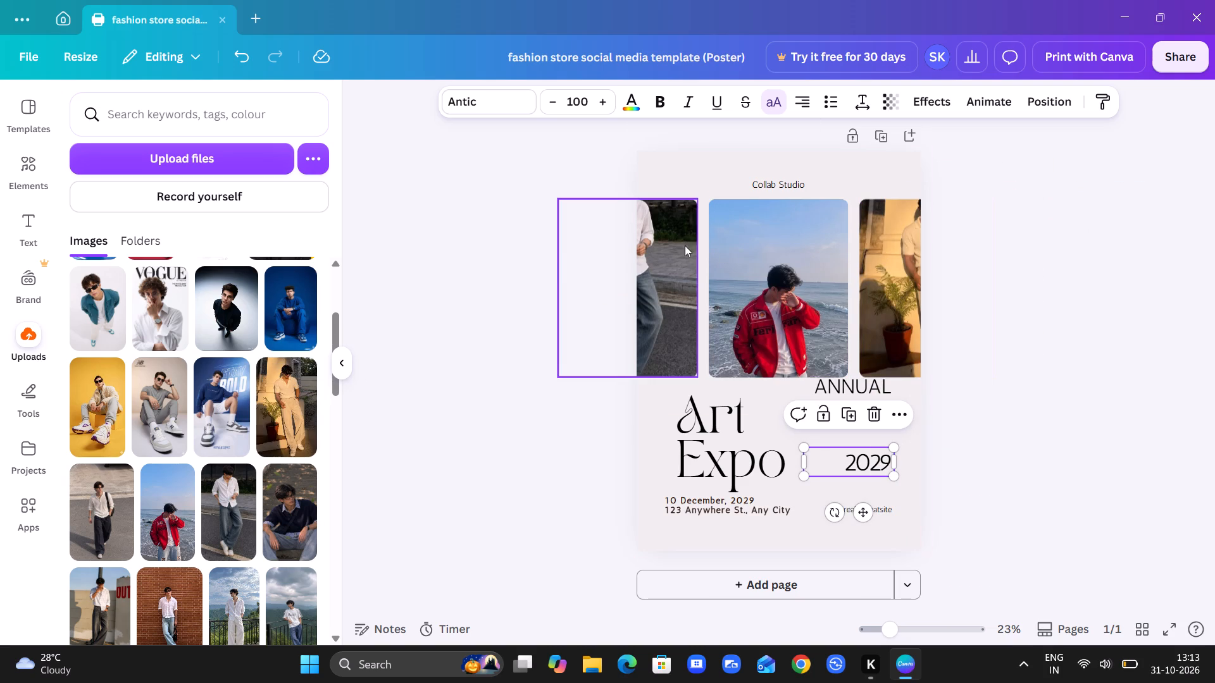
# Replace the left frame's photo with the uploaded shot of the seated man in blue on a blue background.
pyautogui.moveTo(309, 312); pyautogui.dragTo(327, 311)
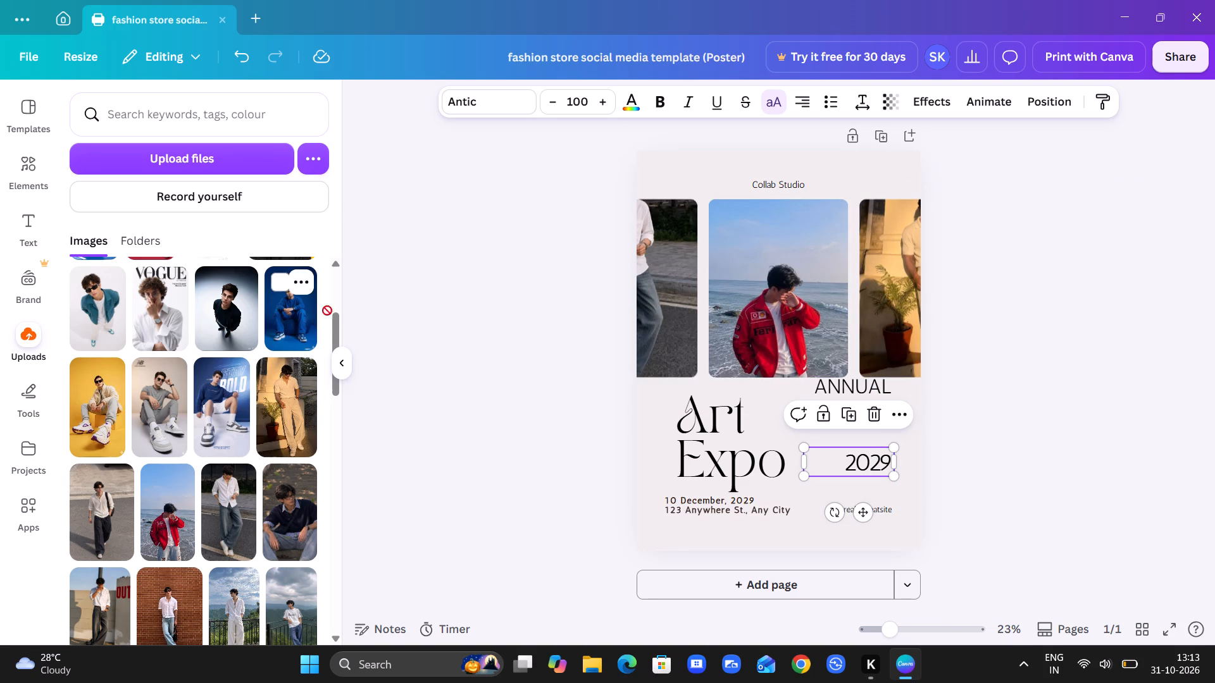
pyautogui.moveTo(327, 311); pyautogui.dragTo(576, 249)
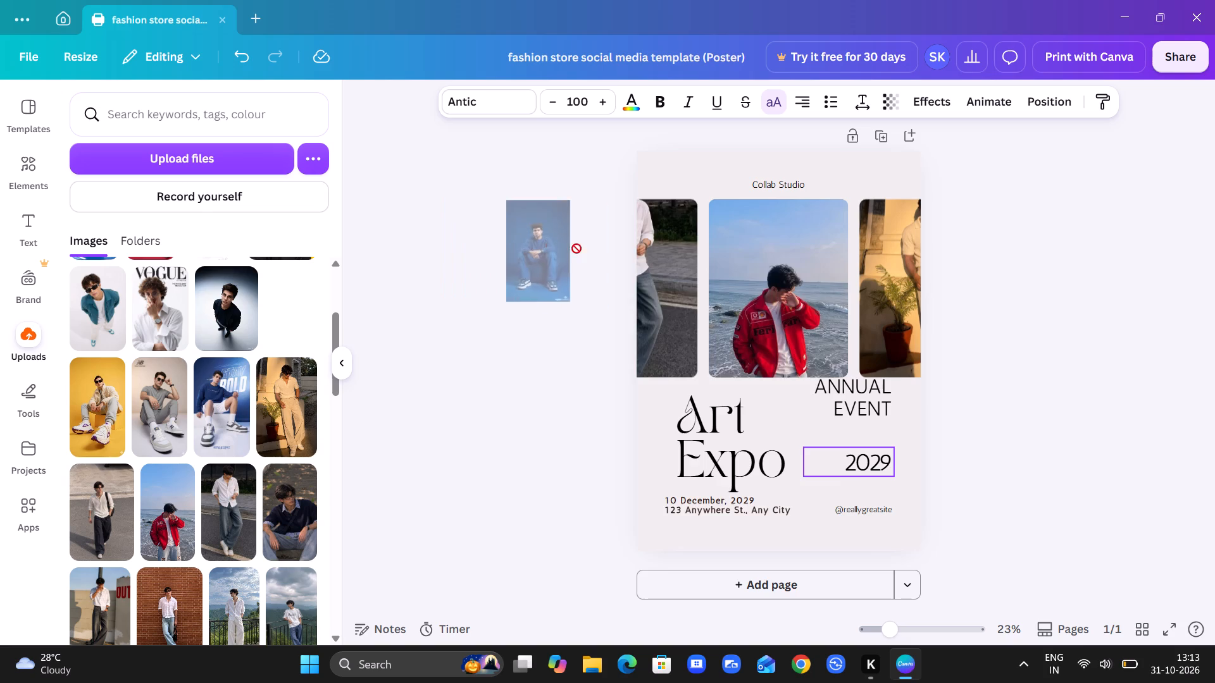
pyautogui.moveTo(576, 249); pyautogui.dragTo(680, 273)
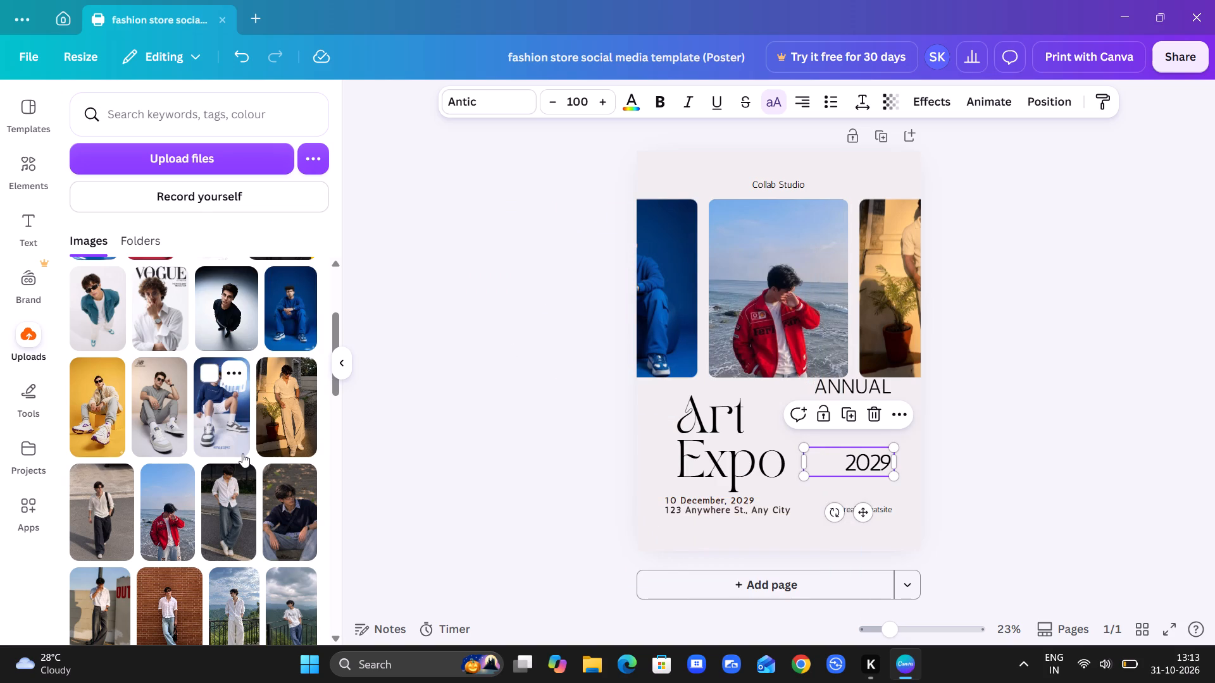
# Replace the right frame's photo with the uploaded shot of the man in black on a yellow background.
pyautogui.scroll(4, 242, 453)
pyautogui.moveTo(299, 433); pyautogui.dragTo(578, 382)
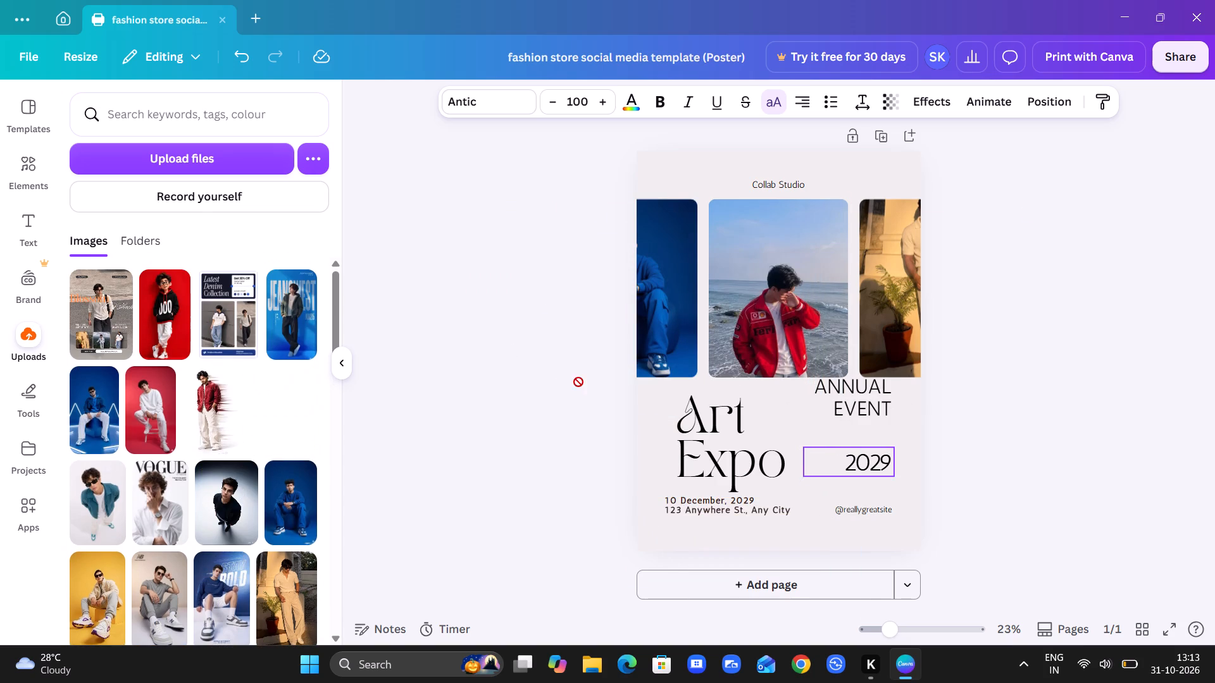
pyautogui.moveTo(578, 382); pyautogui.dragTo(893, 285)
# Replace the middle frame's photo with the uploaded shot of the man in an open white shirt leaning on a hillside railing.
pyautogui.scroll(-2, 286, 457)
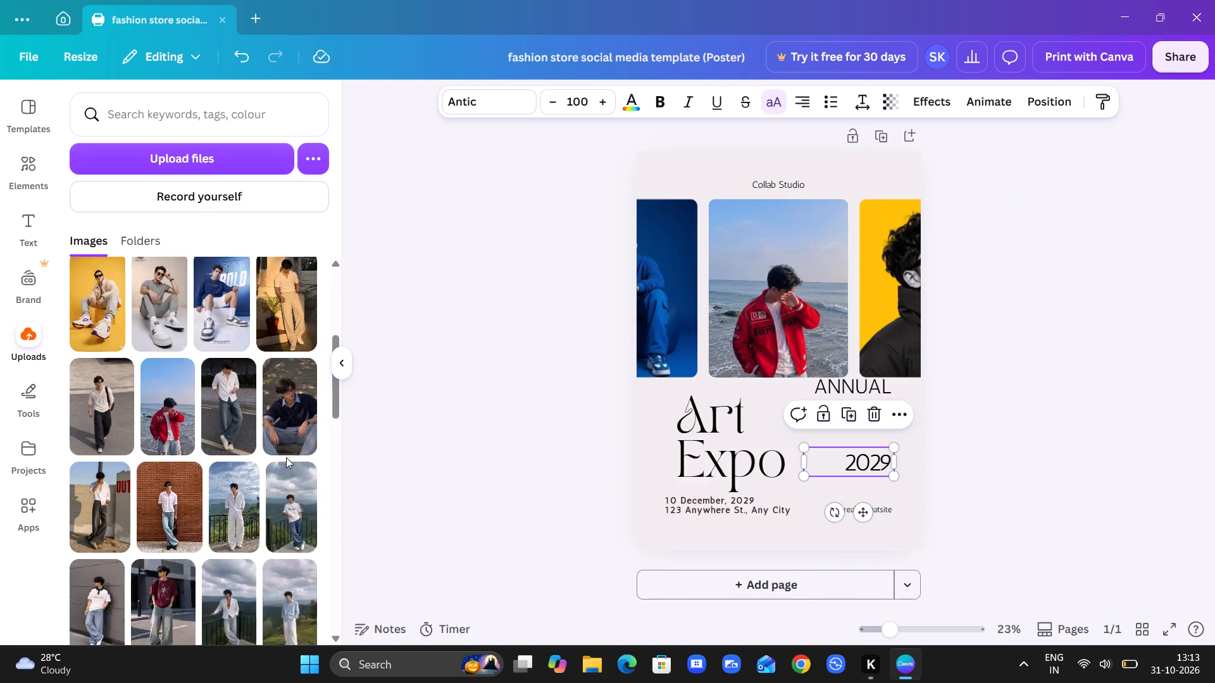
pyautogui.scroll(-3, 286, 457)
pyautogui.moveTo(237, 457); pyautogui.dragTo(676, 316)
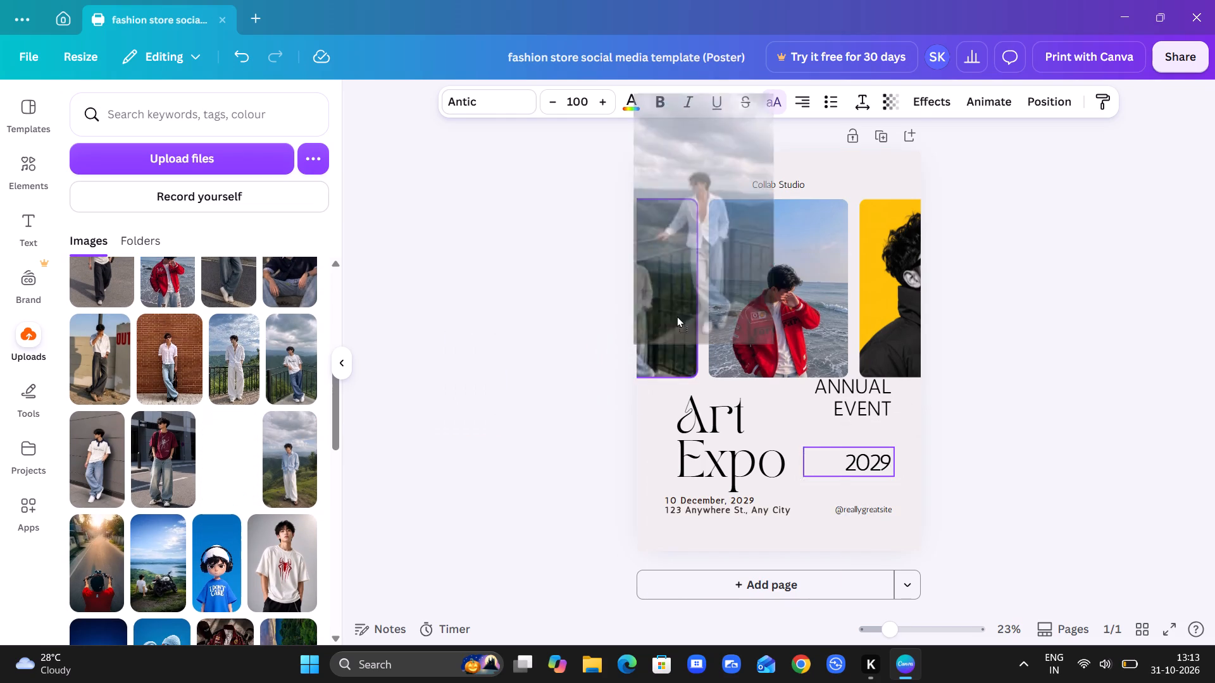
pyautogui.moveTo(676, 316); pyautogui.dragTo(751, 326)
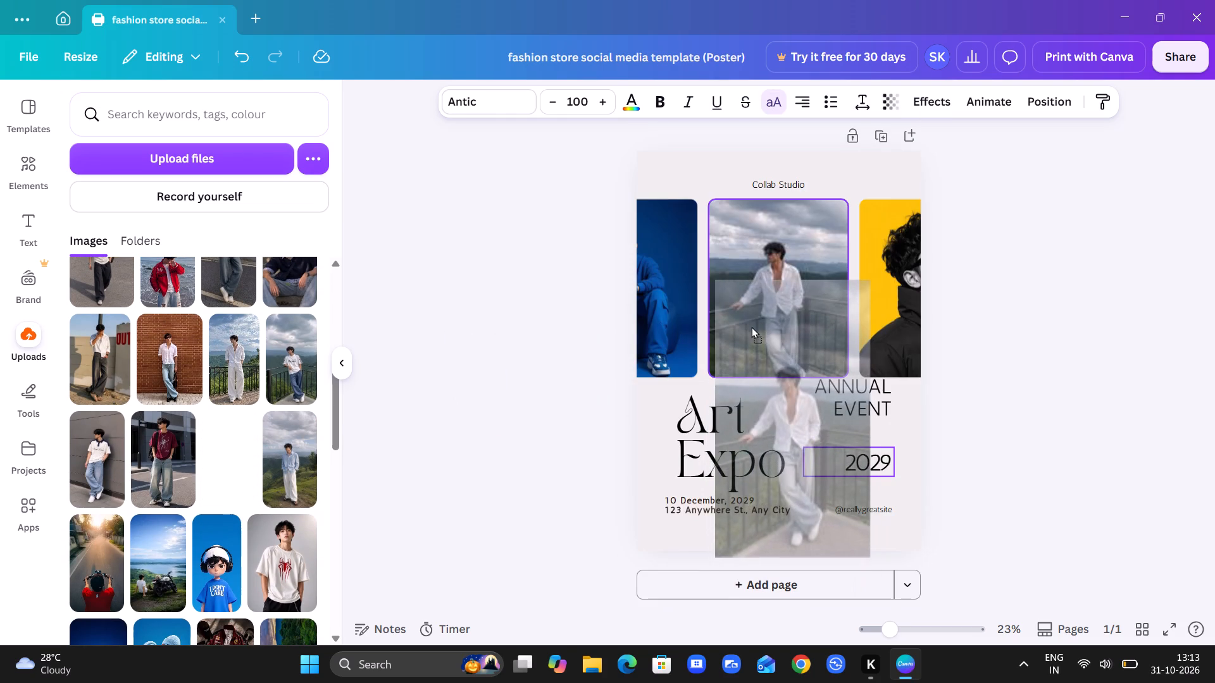
pyautogui.moveTo(751, 326); pyautogui.dragTo(713, 333)
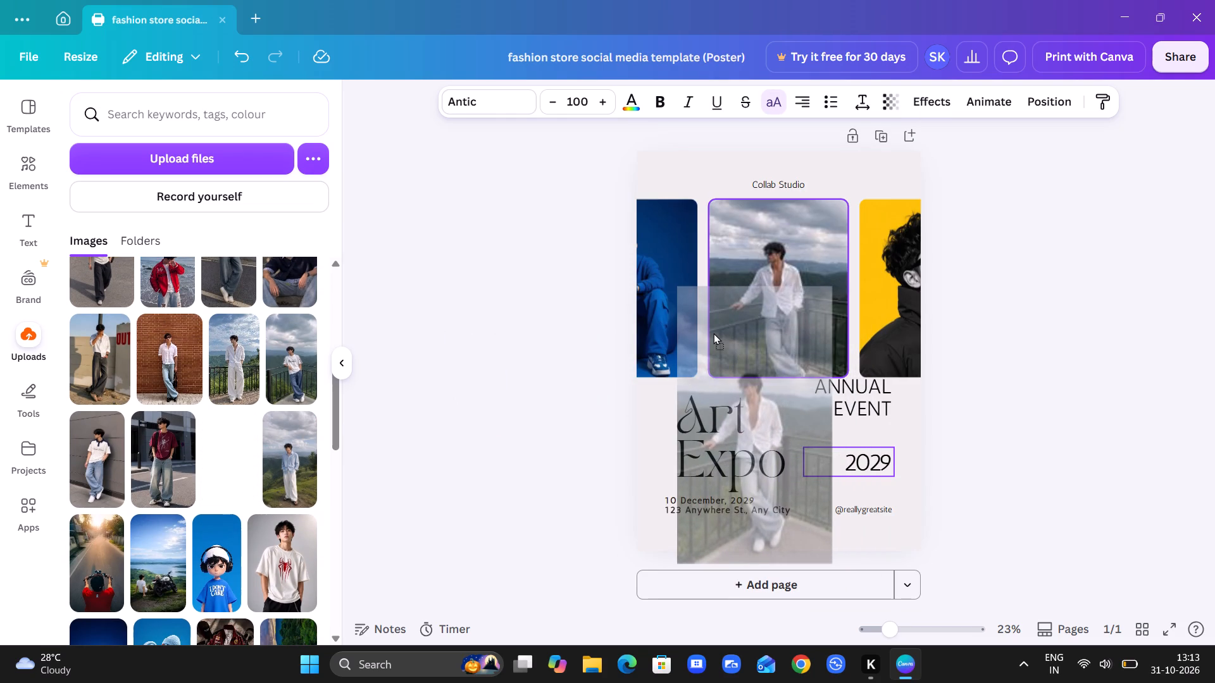
pyautogui.moveTo(713, 333); pyautogui.dragTo(683, 341)
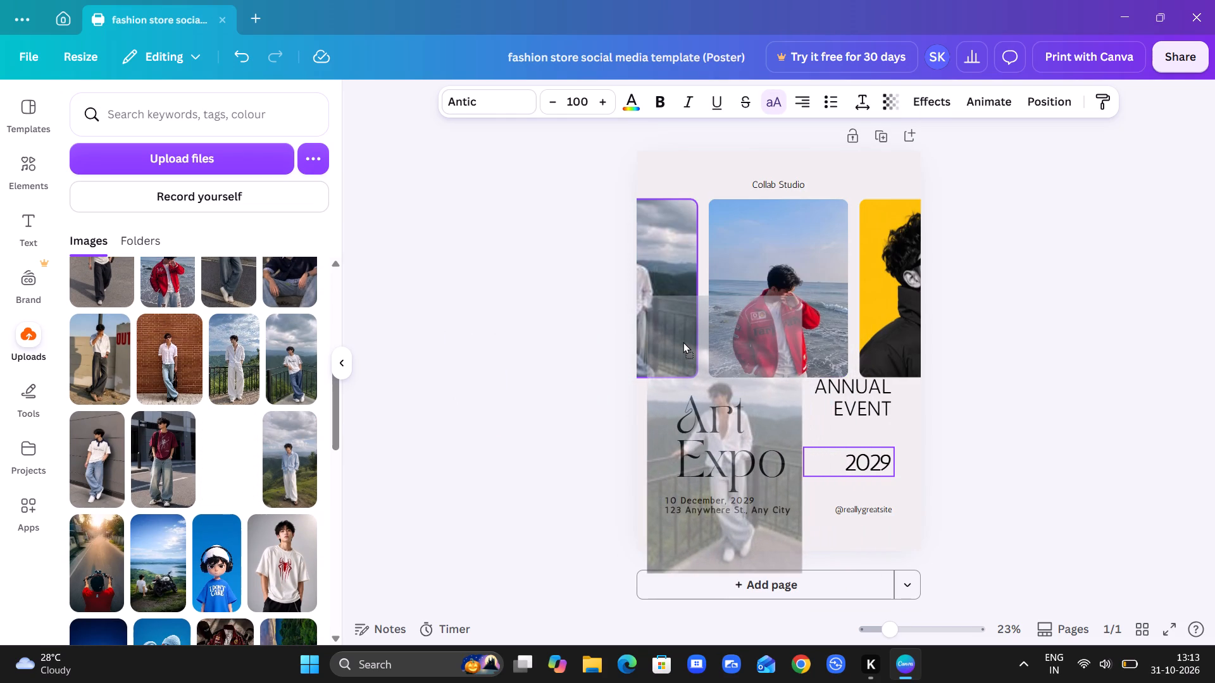
pyautogui.moveTo(683, 341); pyautogui.dragTo(710, 300)
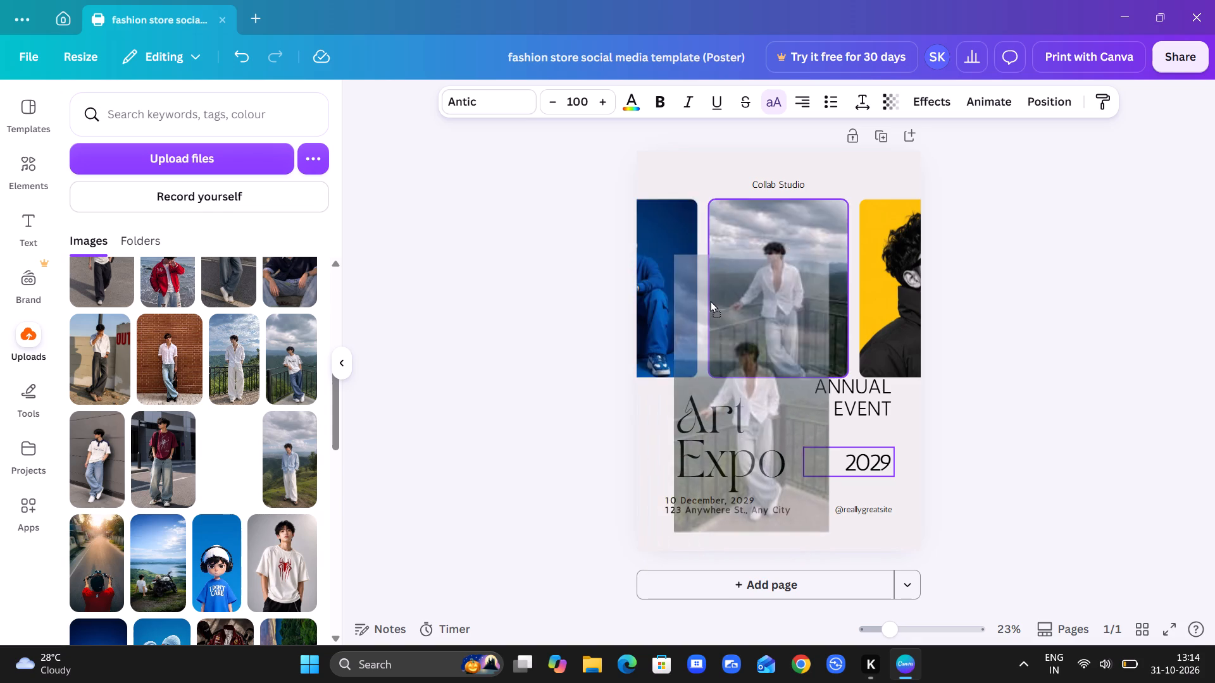
pyautogui.moveTo(710, 300); pyautogui.dragTo(657, 309)
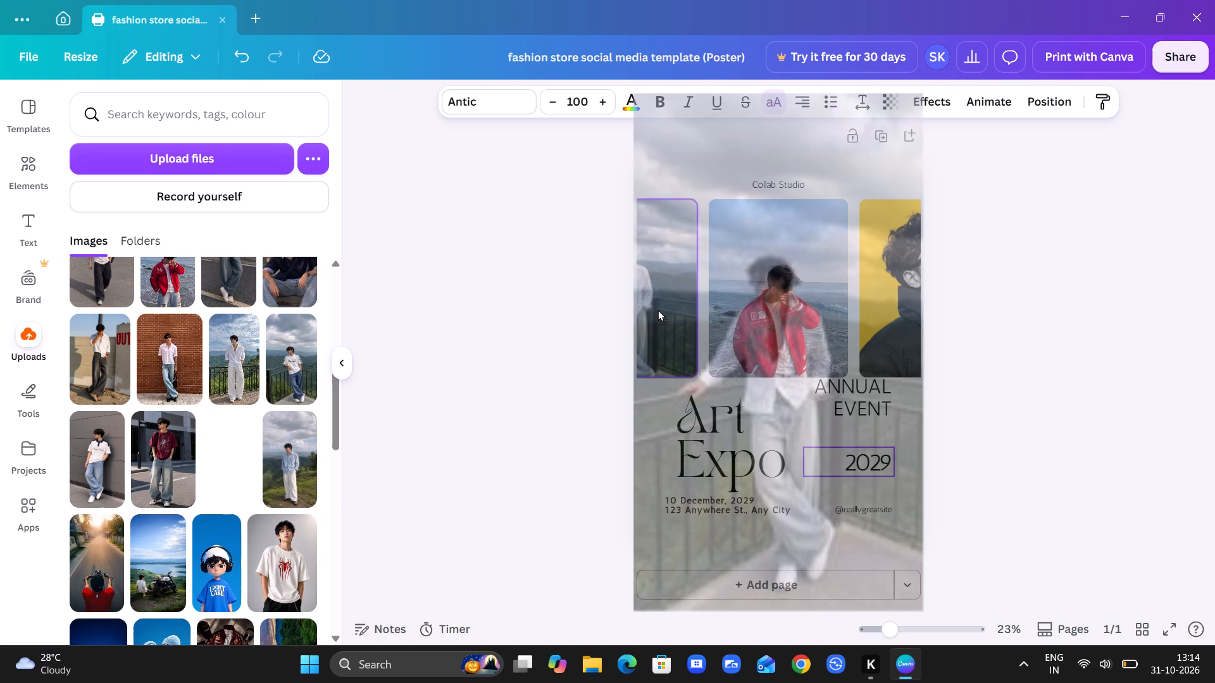
pyautogui.moveTo(657, 309); pyautogui.dragTo(573, 350)
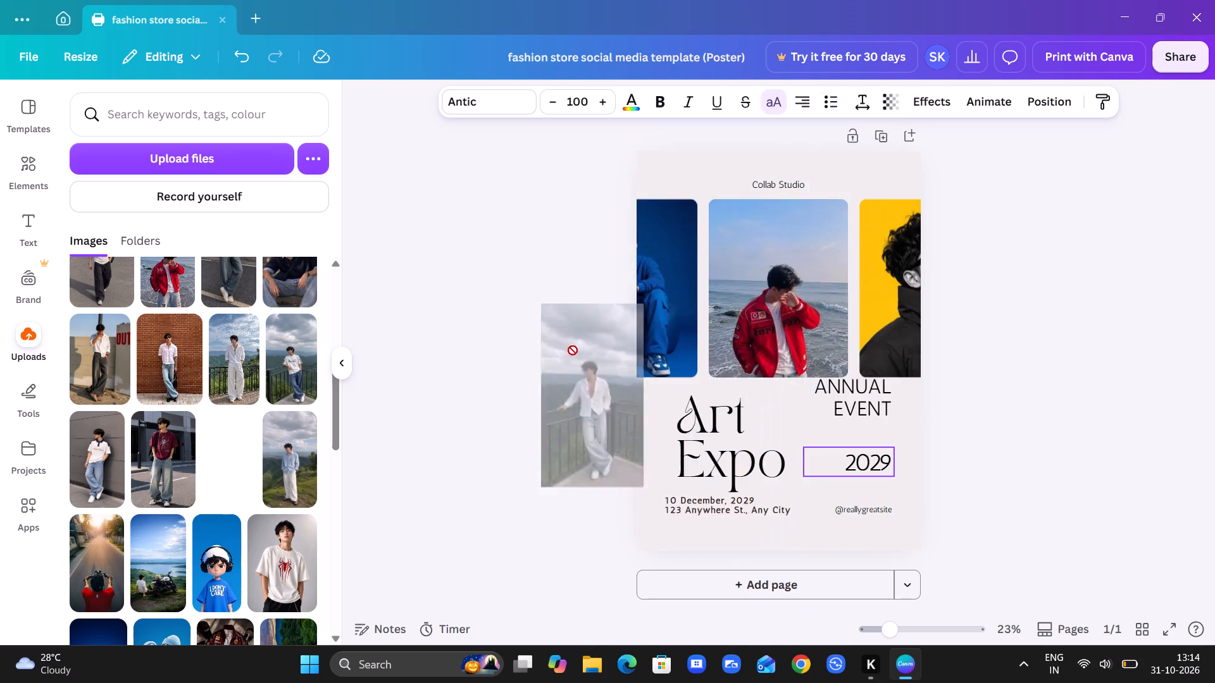
pyautogui.moveTo(573, 350); pyautogui.dragTo(794, 300)
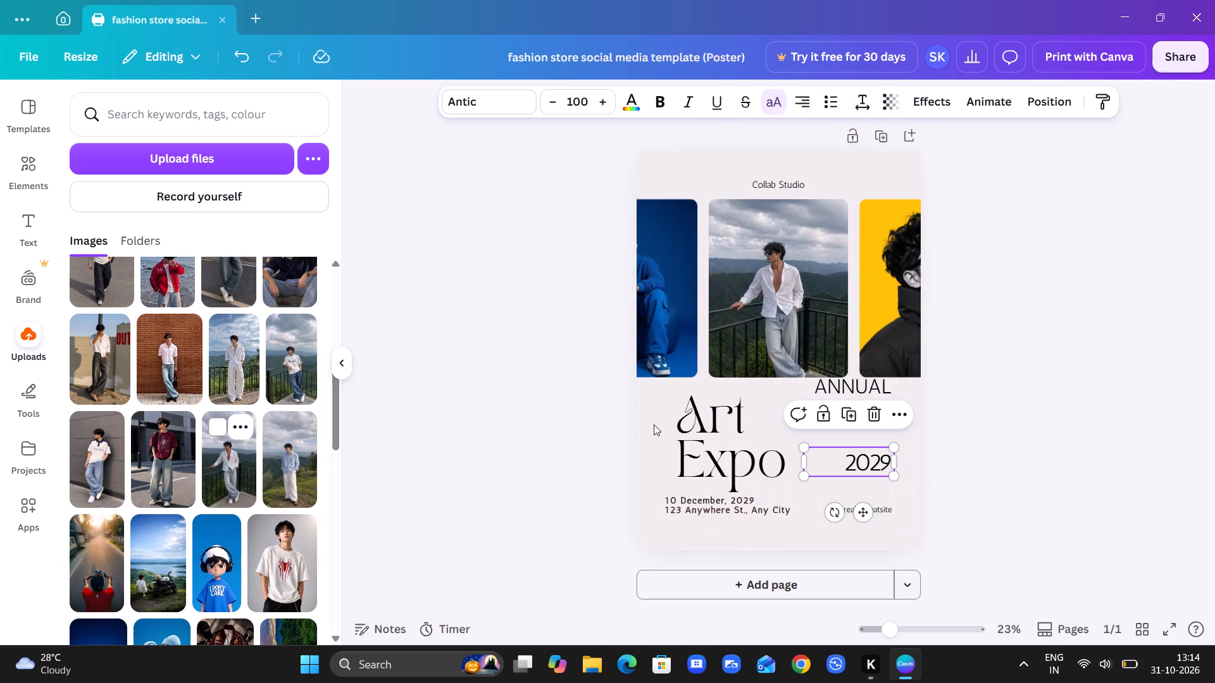
# Replace the right frame's photo with the uploaded shot of the man in the white spider T-shirt.
pyautogui.moveTo(263, 579); pyautogui.dragTo(809, 318)
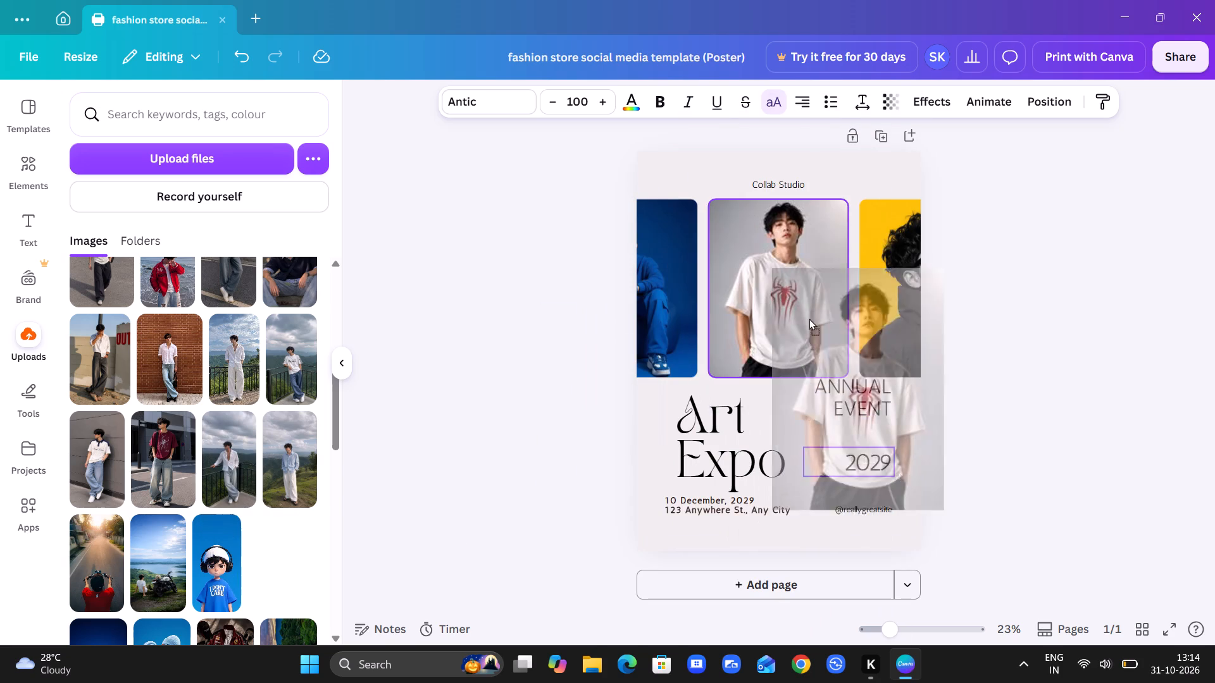
pyautogui.moveTo(809, 318); pyautogui.dragTo(870, 269)
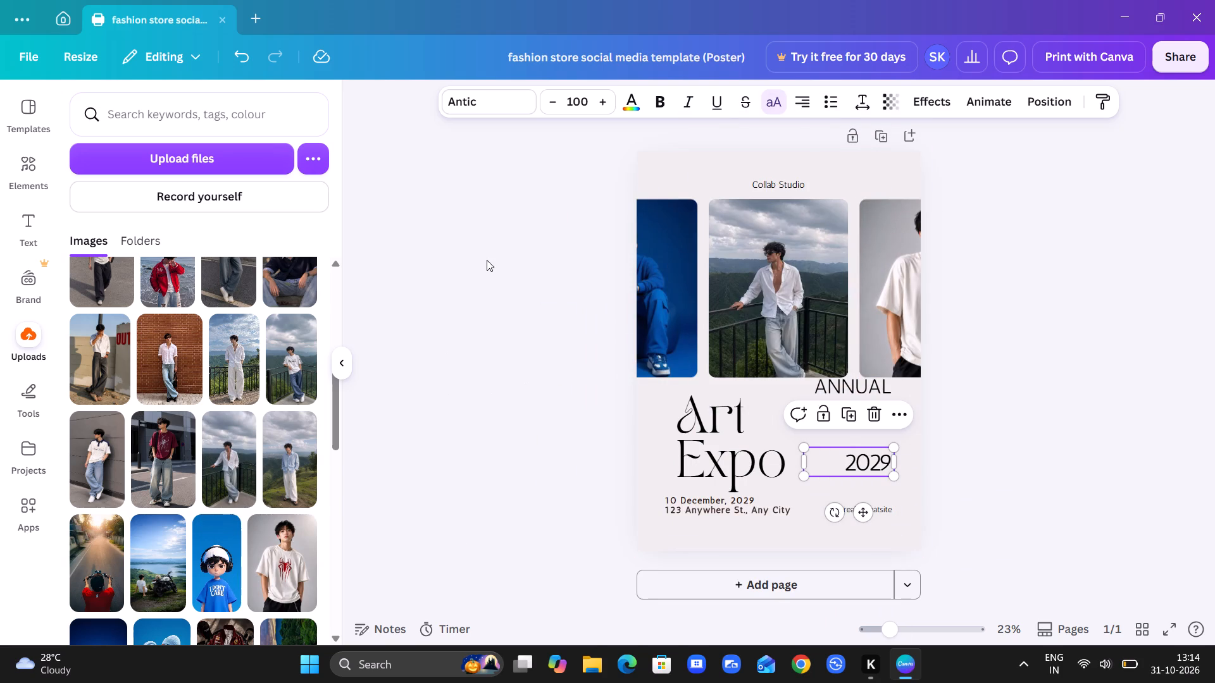
# Move the three photo frames together with the "Art Expo" and "ANNUAL EVENT" texts up to the poster's top edge, keeping them horizontally centred.
pyautogui.moveTo(487, 260); pyautogui.dragTo(997, 433)
pyautogui.moveTo(779, 378); pyautogui.dragTo(853, 249)
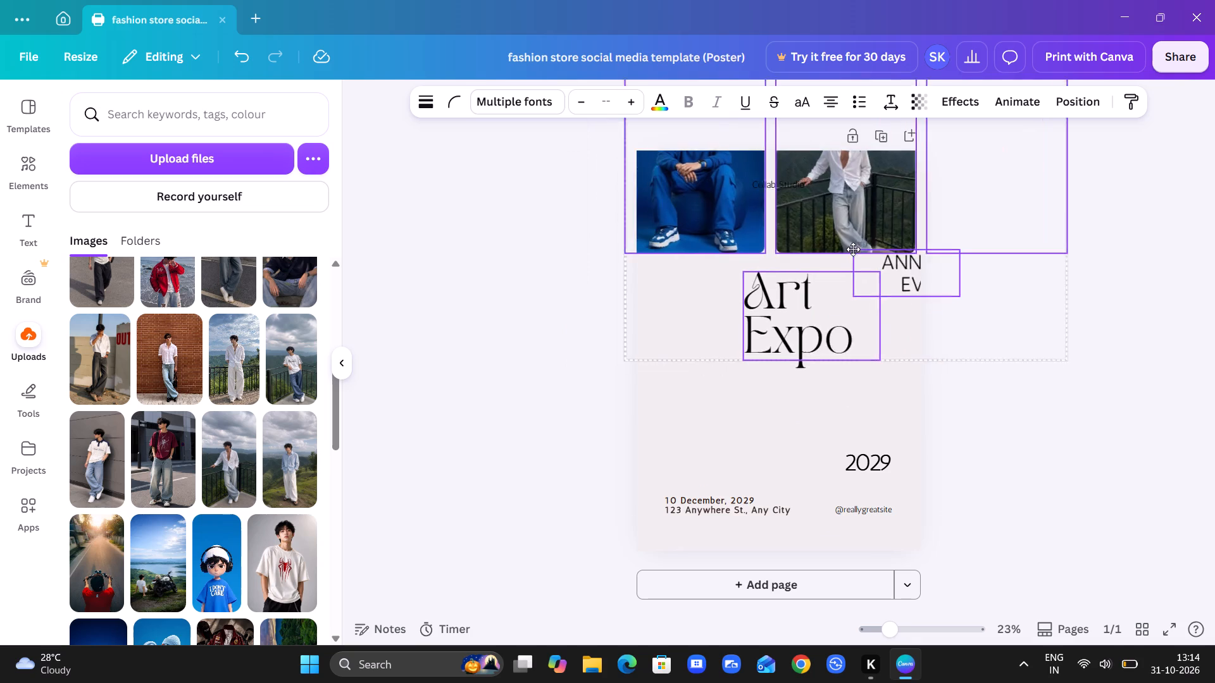
pyautogui.moveTo(853, 249); pyautogui.dragTo(695, 383)
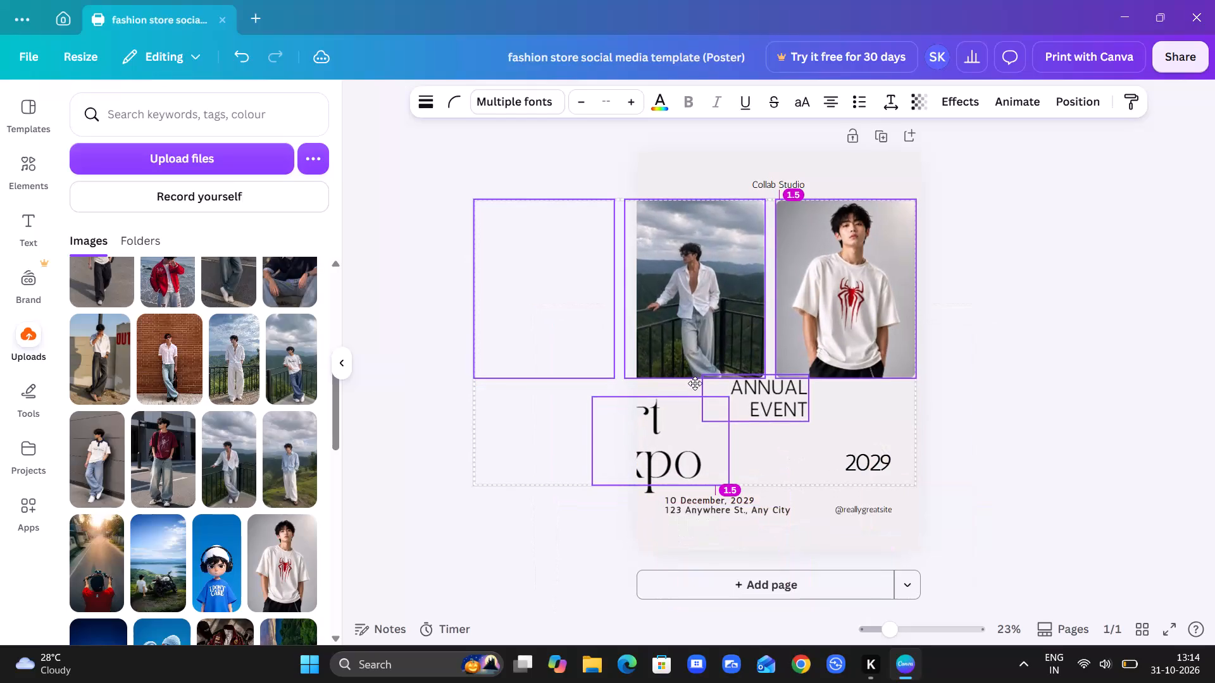
pyautogui.moveTo(695, 383); pyautogui.dragTo(840, 290)
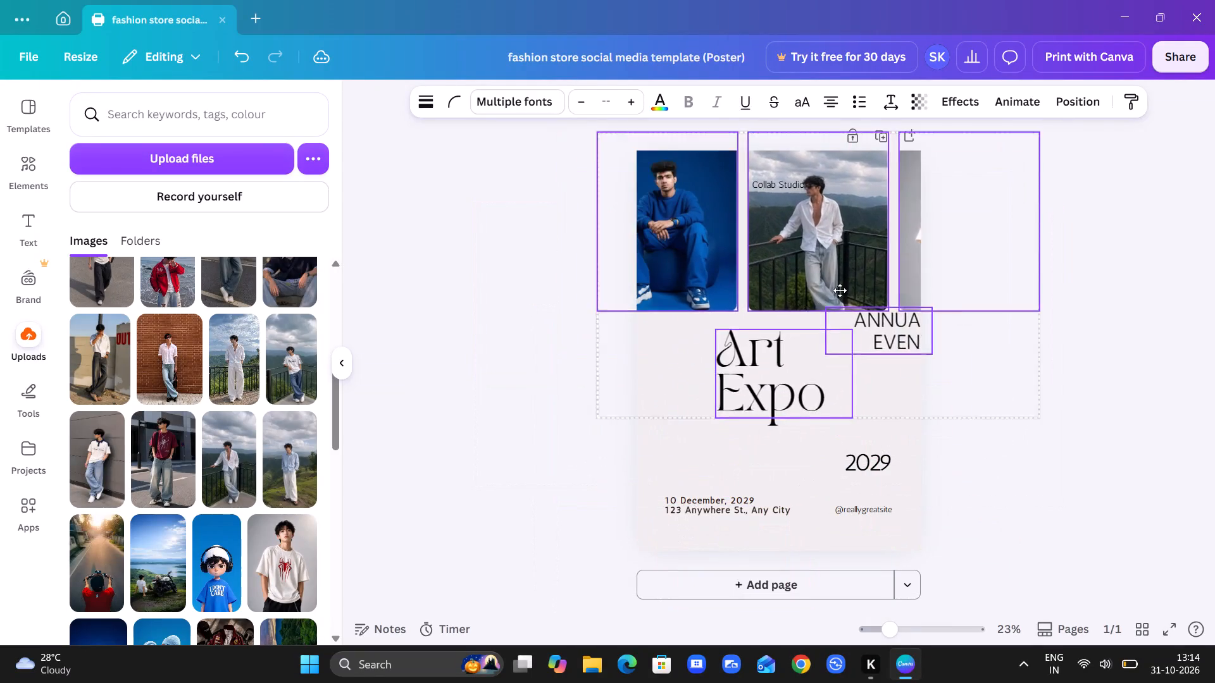
pyautogui.moveTo(840, 290); pyautogui.dragTo(867, 259)
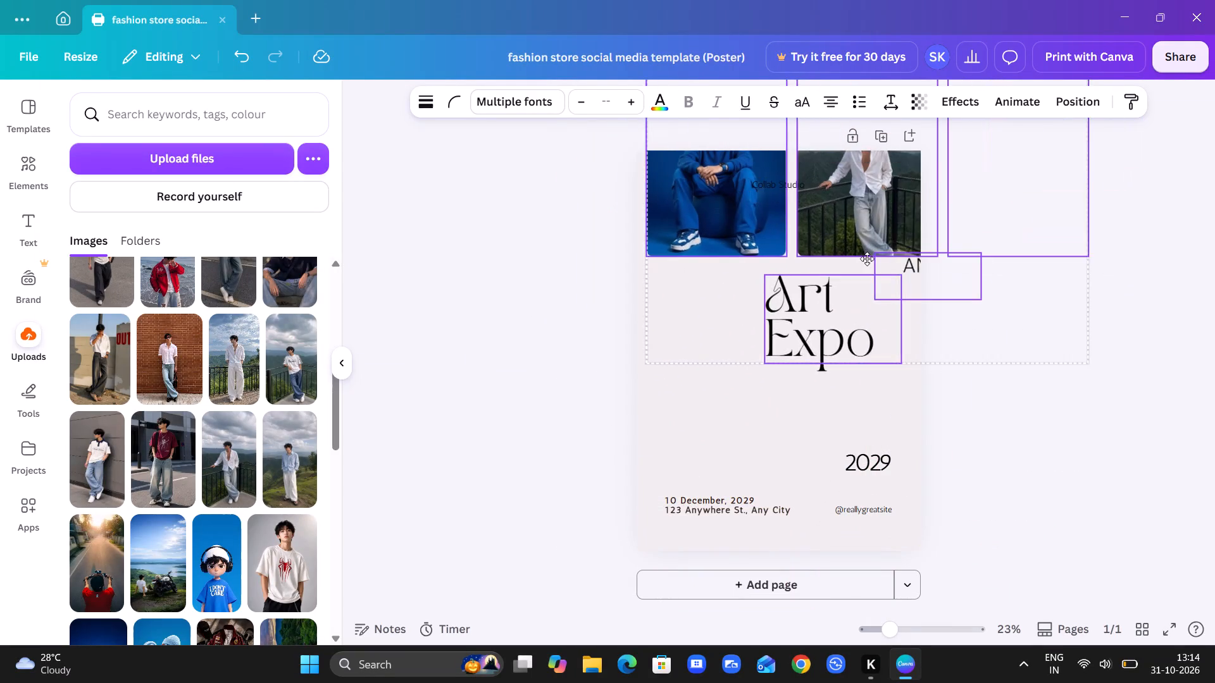
pyautogui.moveTo(867, 259); pyautogui.dragTo(816, 334)
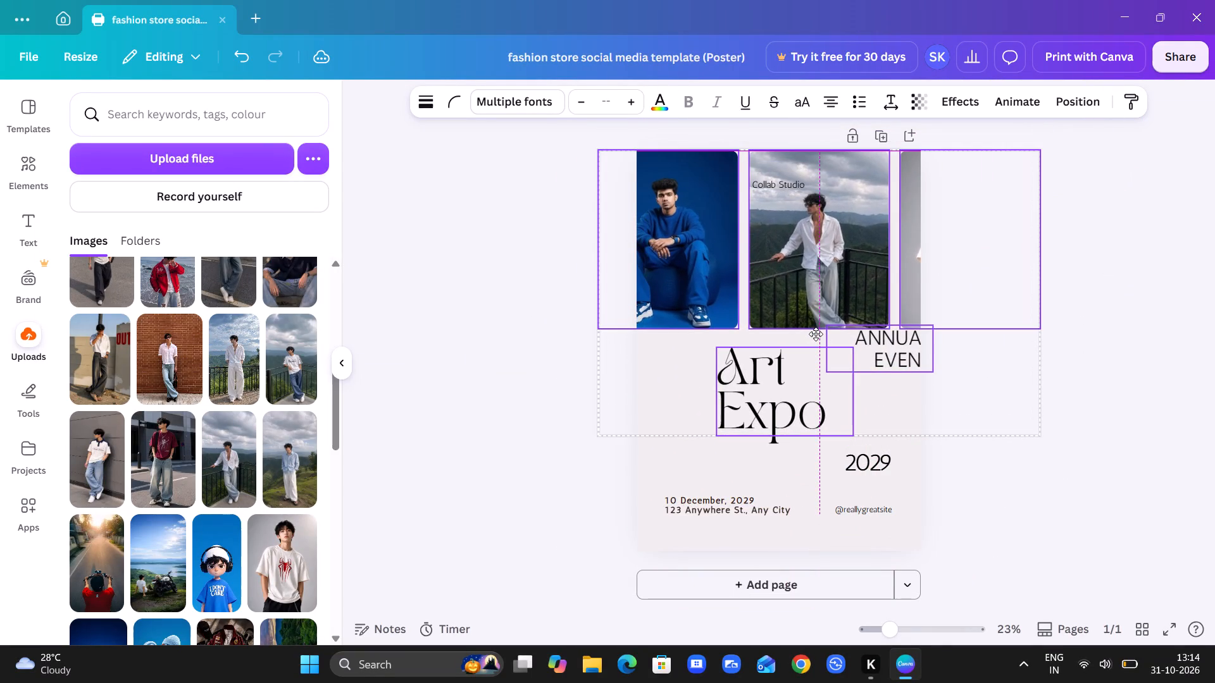
pyautogui.moveTo(816, 334); pyautogui.dragTo(826, 350)
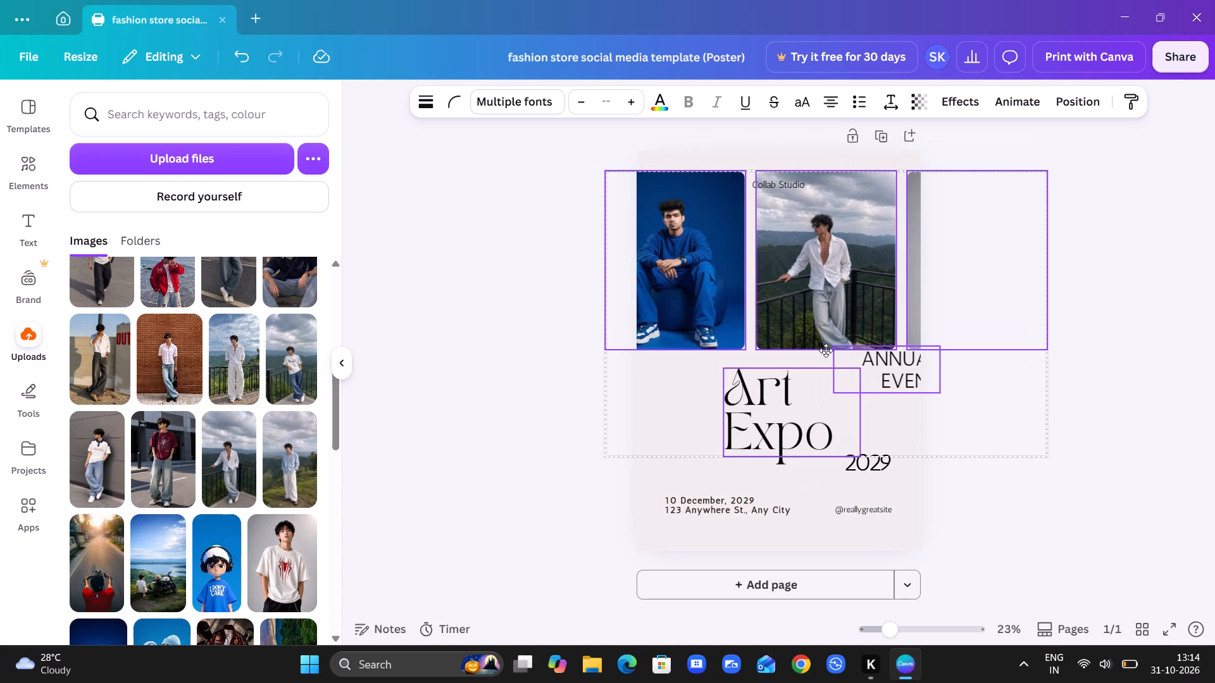
pyautogui.moveTo(826, 350); pyautogui.dragTo(826, 351)
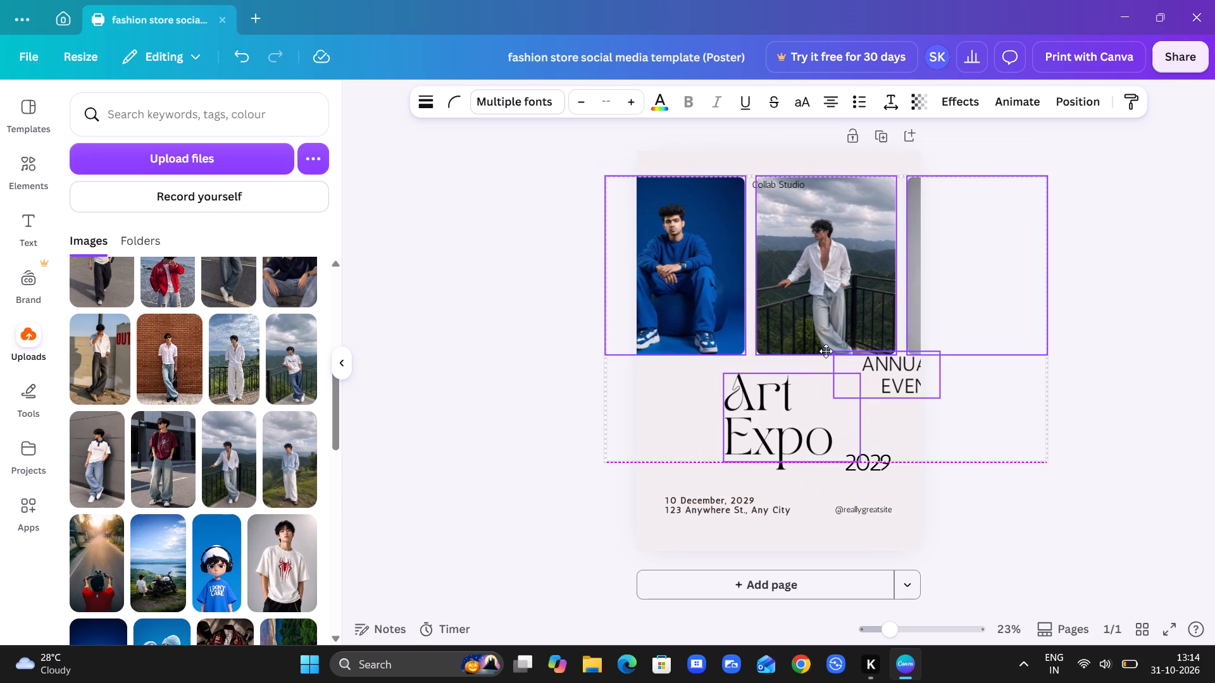
pyautogui.moveTo(826, 351); pyautogui.dragTo(783, 335)
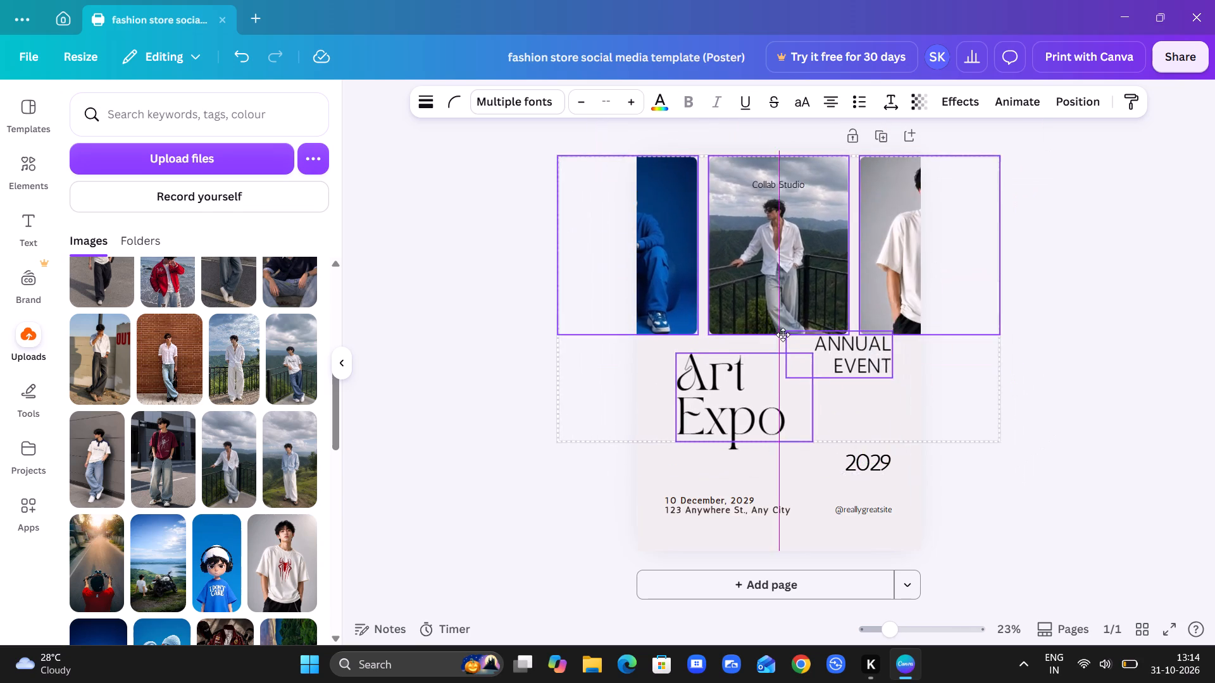
pyautogui.moveTo(783, 335); pyautogui.dragTo(783, 332)
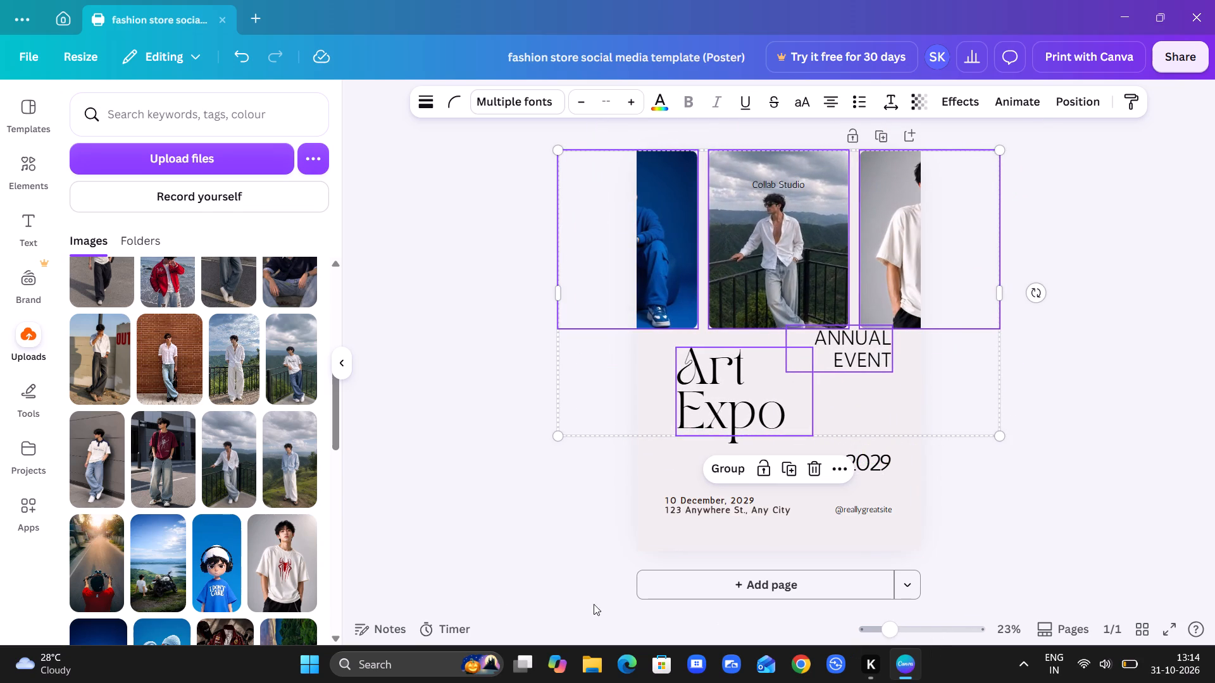
# Replace the middle frame's photo with the uploaded shot of the man in a light-blue shirt and white trousers on a green hillside.
pyautogui.moveTo(266, 445); pyautogui.dragTo(763, 177)
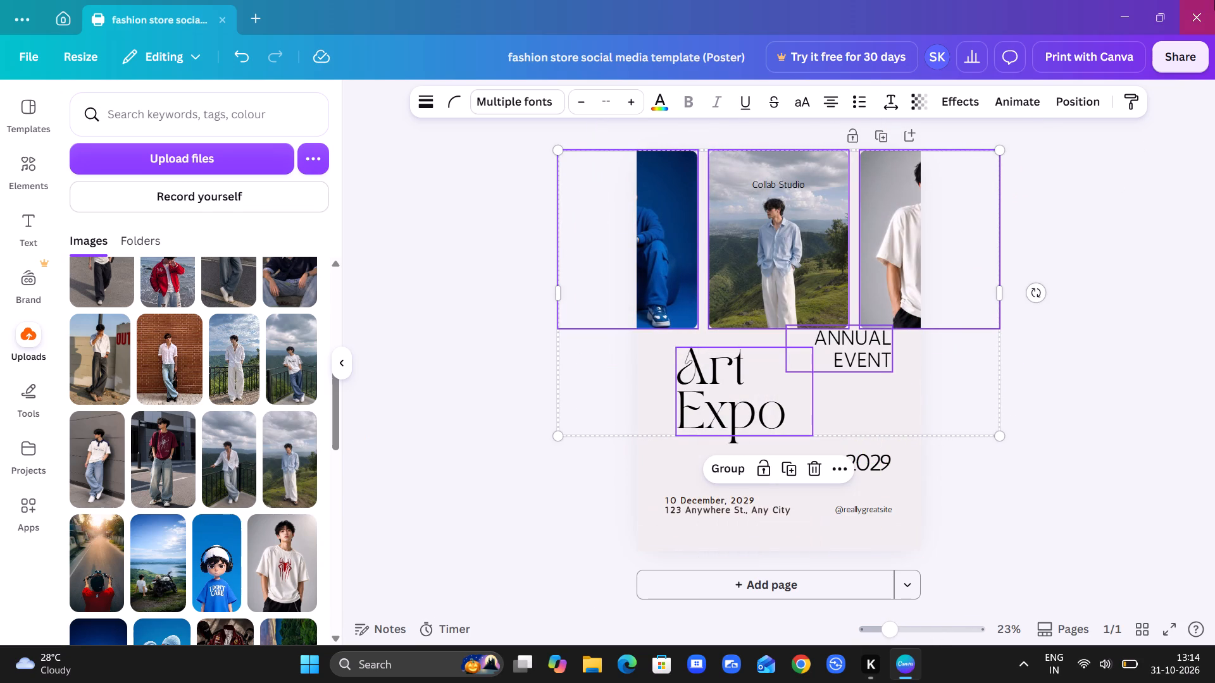